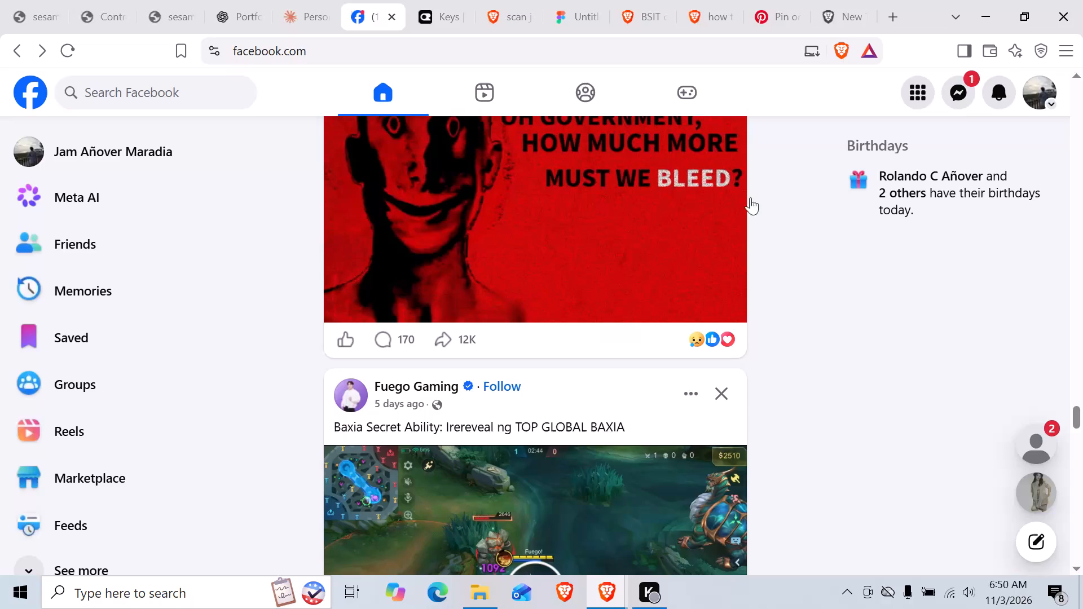
Reply in the "chocolate" Messenger chat with four messages: "natakdan ka sakoa mann", "hahahaha", "okay lang yann babii" and "mawala rana unya taud2".
{"action": "left_click", "coordinate": [946, 92]}
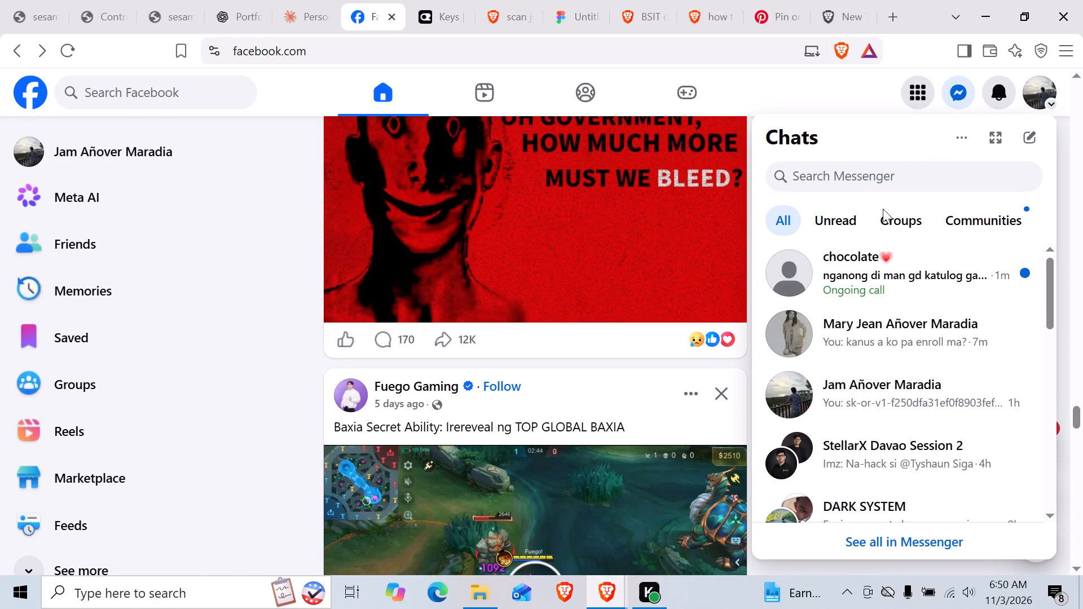
{"action": "left_click", "coordinate": [888, 251]}
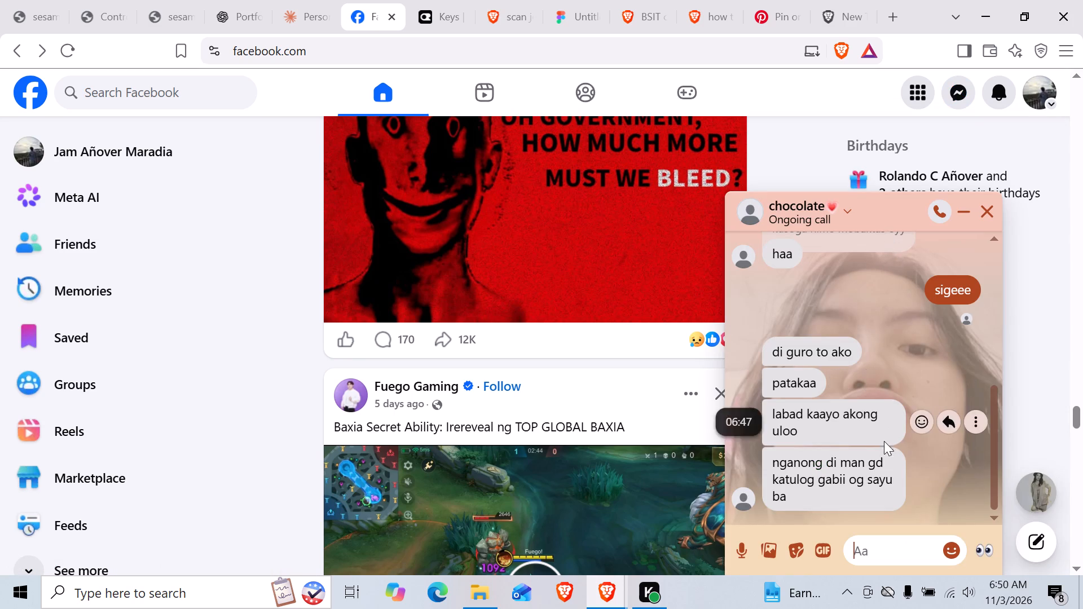
{"action": "left_click", "coordinate": [882, 535]}
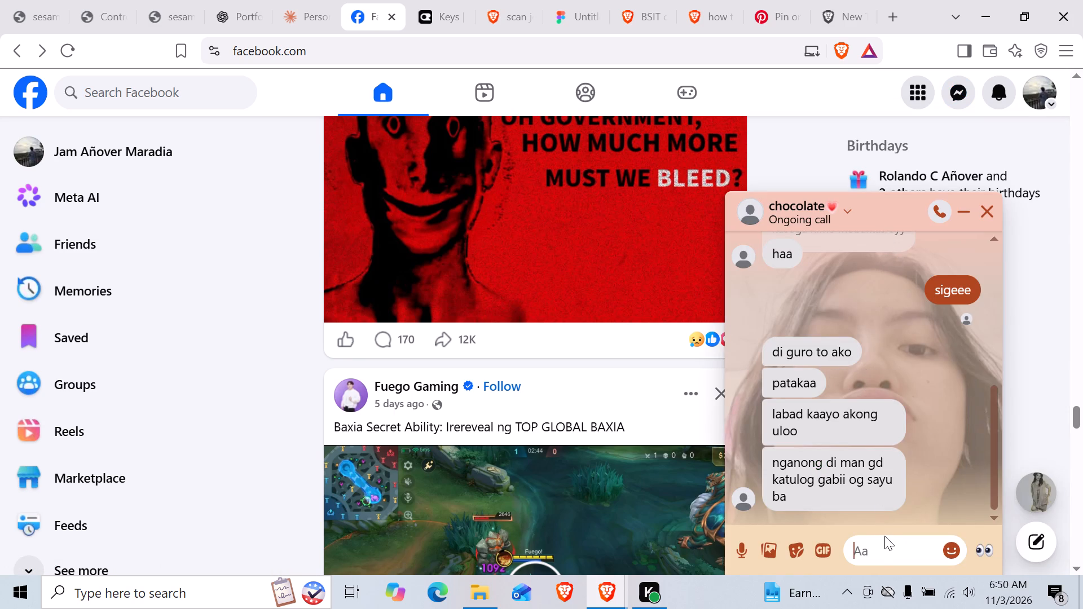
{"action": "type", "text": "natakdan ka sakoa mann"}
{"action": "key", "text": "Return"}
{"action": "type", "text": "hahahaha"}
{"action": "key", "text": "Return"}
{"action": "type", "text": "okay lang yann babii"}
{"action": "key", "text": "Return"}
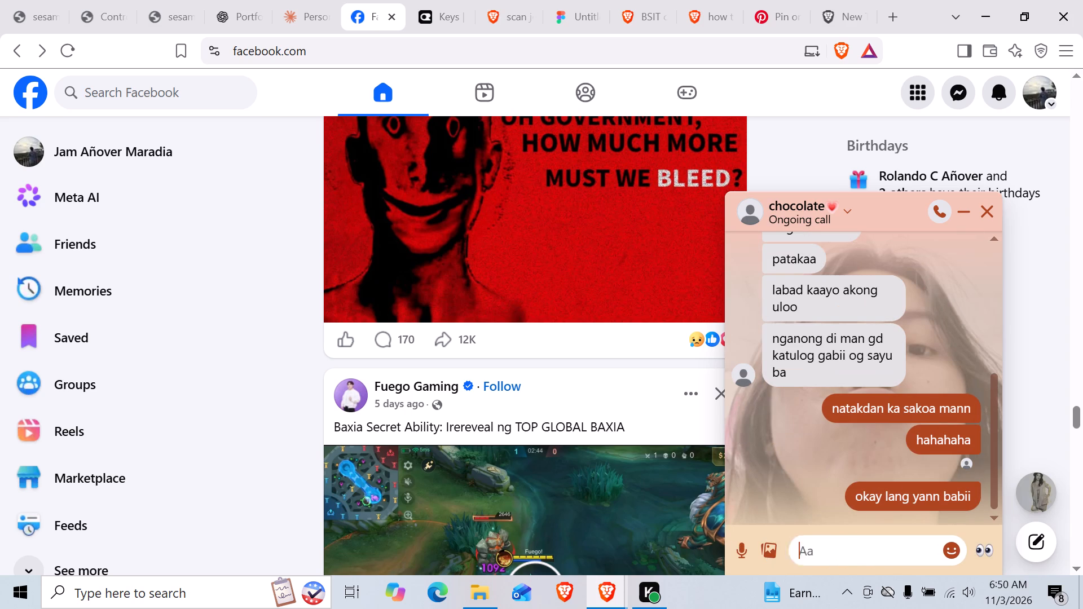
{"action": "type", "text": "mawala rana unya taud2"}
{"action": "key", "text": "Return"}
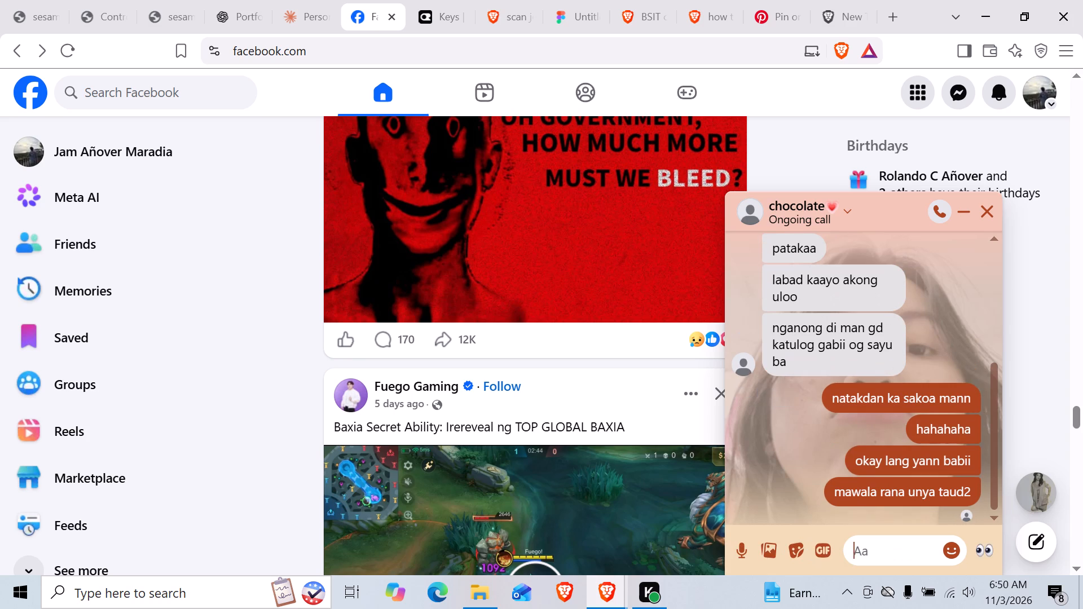
Send the chat message "pagkaon lang then inom tubig".
{"action": "type", "text": "pagkaon lang then inom tubig"}
{"action": "key", "text": "Return"}
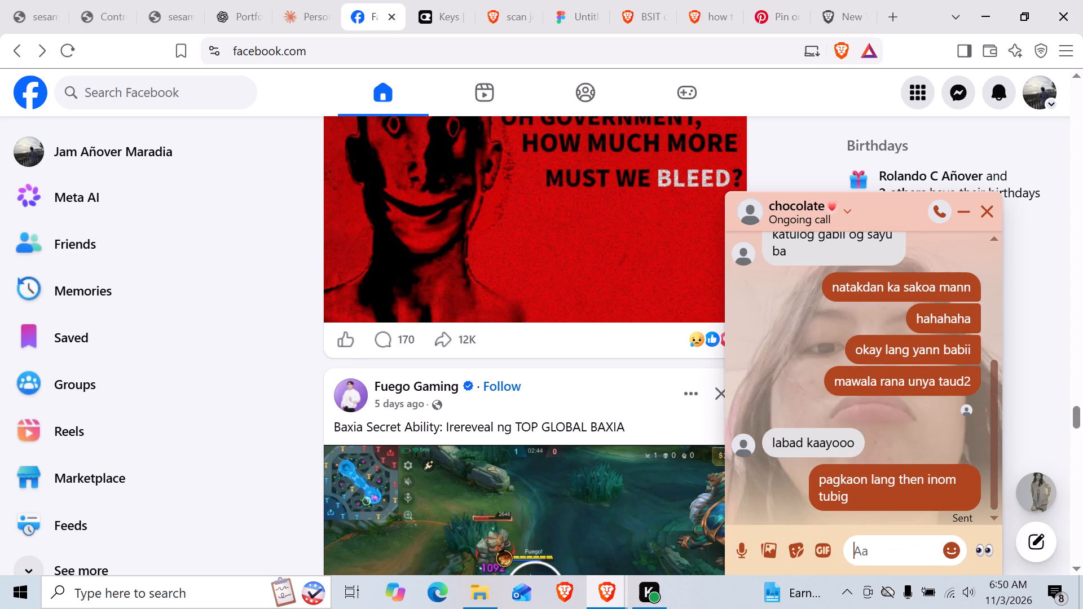
Reply to the chat message "labad kaayooo" with "yeahh kabalo ko ana mann".
{"action": "left_click", "coordinate": [1046, 301]}
{"action": "left_click", "coordinate": [903, 380]}
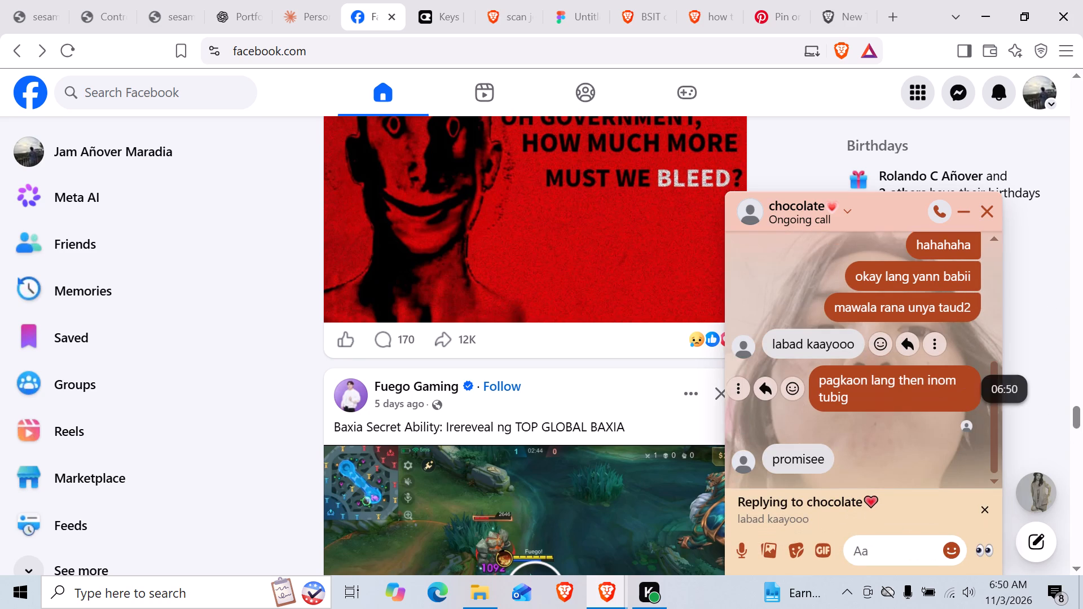
{"action": "type", "text": "yeagg"}
{"action": "key", "text": "BackSpace"}
{"action": "key", "text": "BackSpace"}
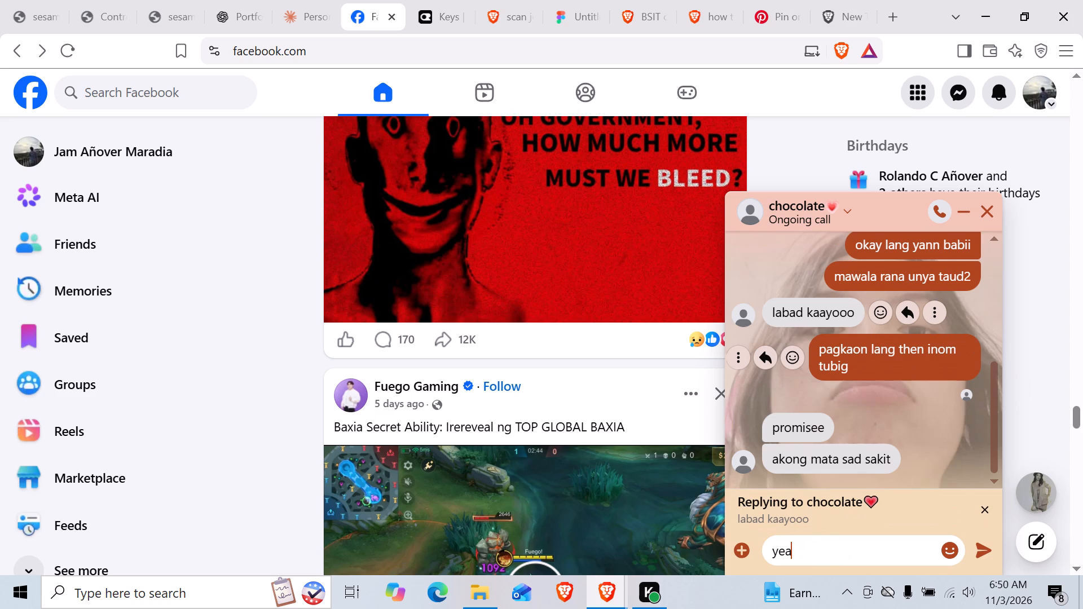
{"action": "type", "text": "hh"}
{"action": "key", "text": "space"}
{"action": "type", "text": "kabalo o="}
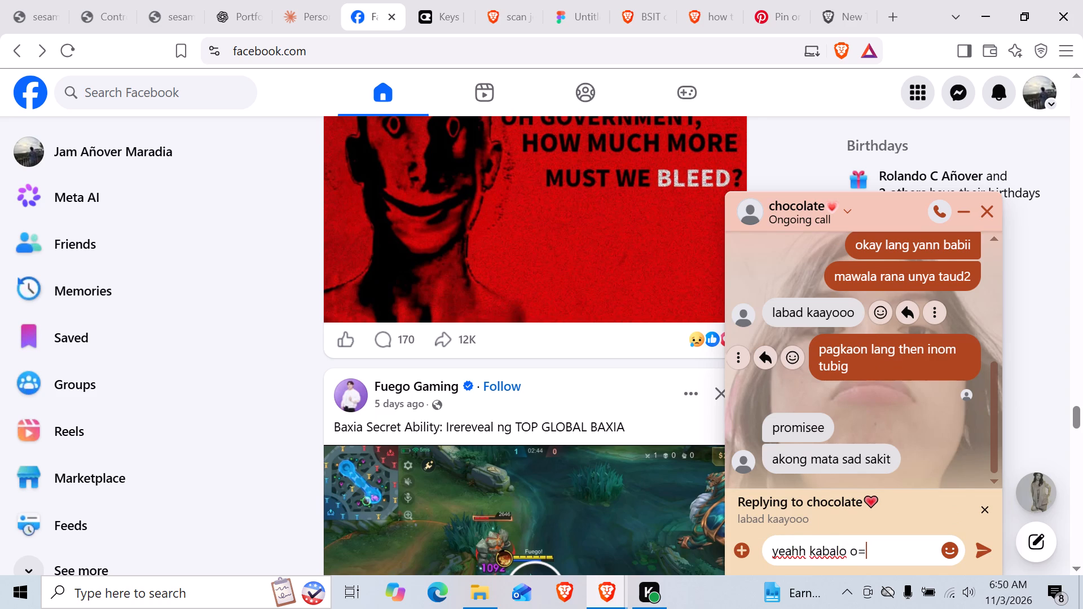
{"action": "key", "text": "BackSpace"}
{"action": "key", "text": "BackSpace"}
{"action": "type", "text": "ko ana mann"}
{"action": "key", "text": "Return"}
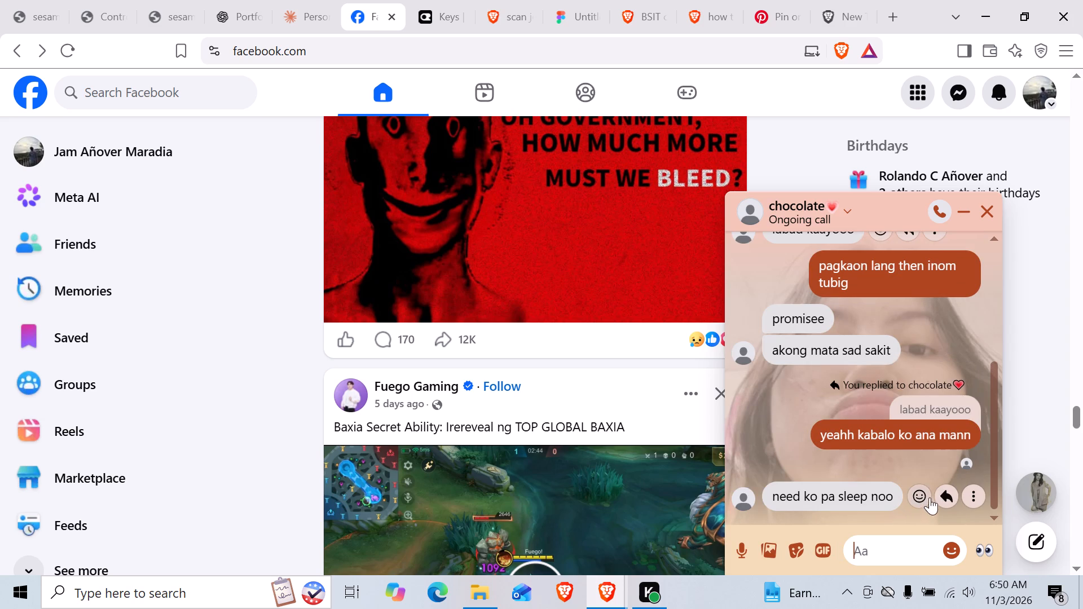
Start a reply to the chat message "need ko pa sleep noo".
{"action": "left_click", "coordinate": [944, 491]}
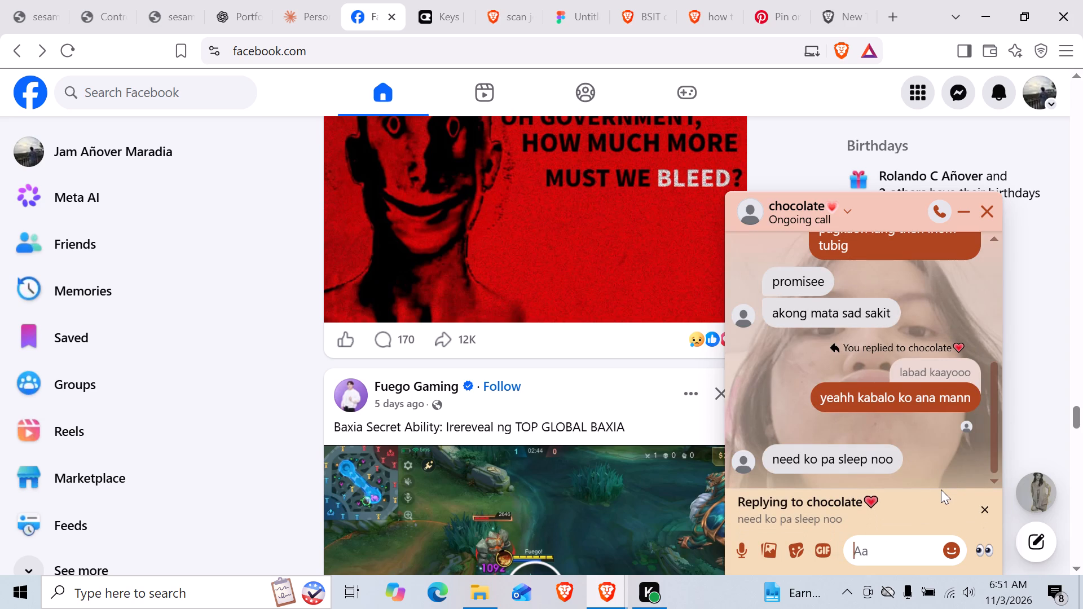
Reply to the chat message "need ko pa sleep noo" with "yeahh pero mawala2 na later".
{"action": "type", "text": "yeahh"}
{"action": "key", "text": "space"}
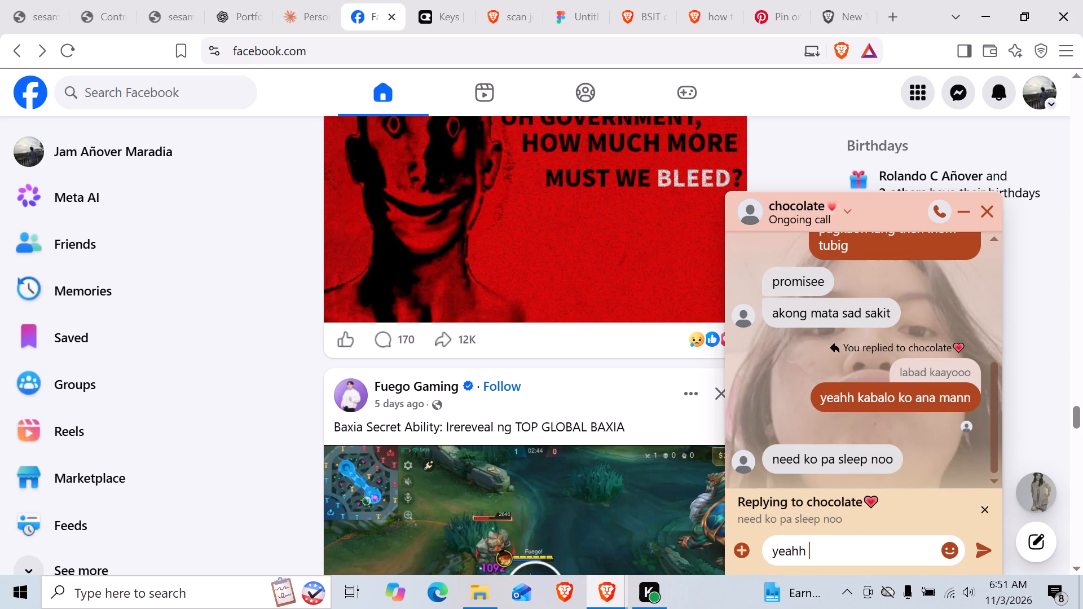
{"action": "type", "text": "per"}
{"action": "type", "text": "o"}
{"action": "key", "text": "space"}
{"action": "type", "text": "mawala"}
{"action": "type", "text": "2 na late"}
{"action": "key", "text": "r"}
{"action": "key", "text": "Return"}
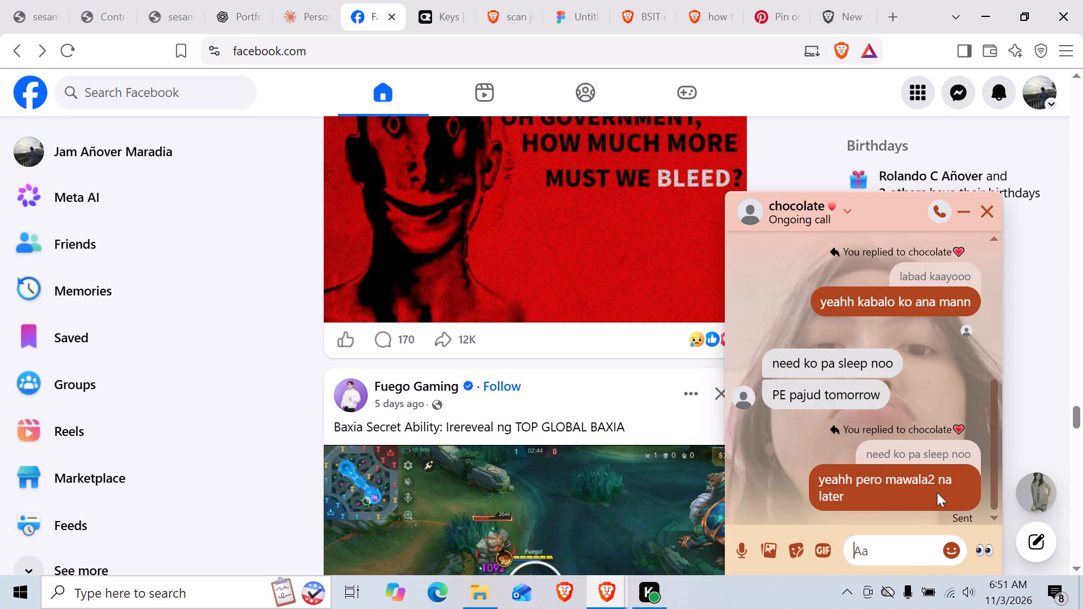
{"action": "left_click", "coordinate": [1034, 394]}
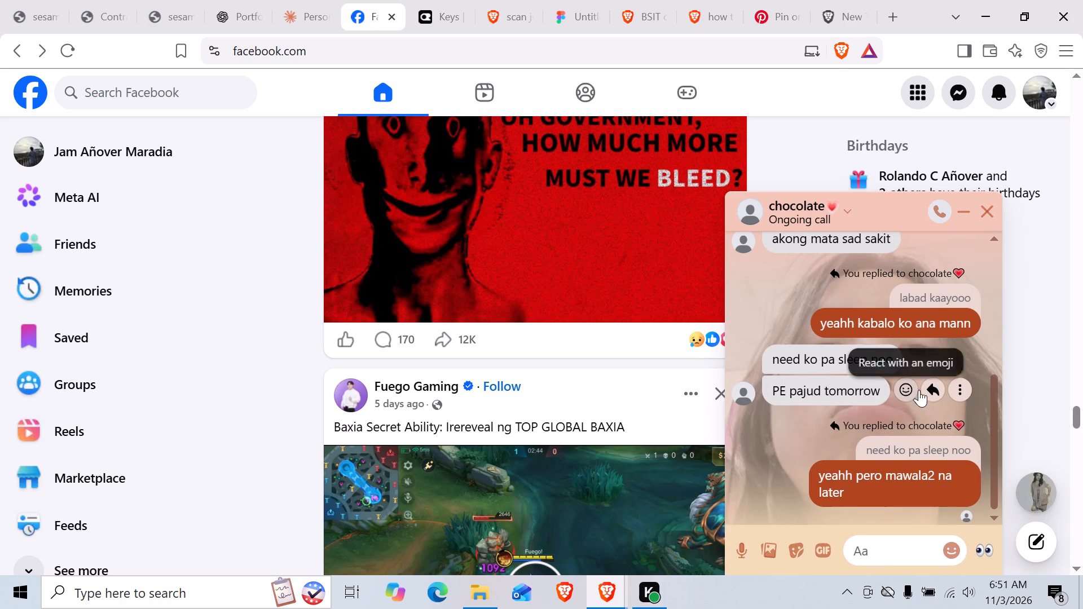
Reply to the chat message "PE pajud tomorrow" with "sleep ka unyaa".
{"action": "left_click", "coordinate": [936, 390]}
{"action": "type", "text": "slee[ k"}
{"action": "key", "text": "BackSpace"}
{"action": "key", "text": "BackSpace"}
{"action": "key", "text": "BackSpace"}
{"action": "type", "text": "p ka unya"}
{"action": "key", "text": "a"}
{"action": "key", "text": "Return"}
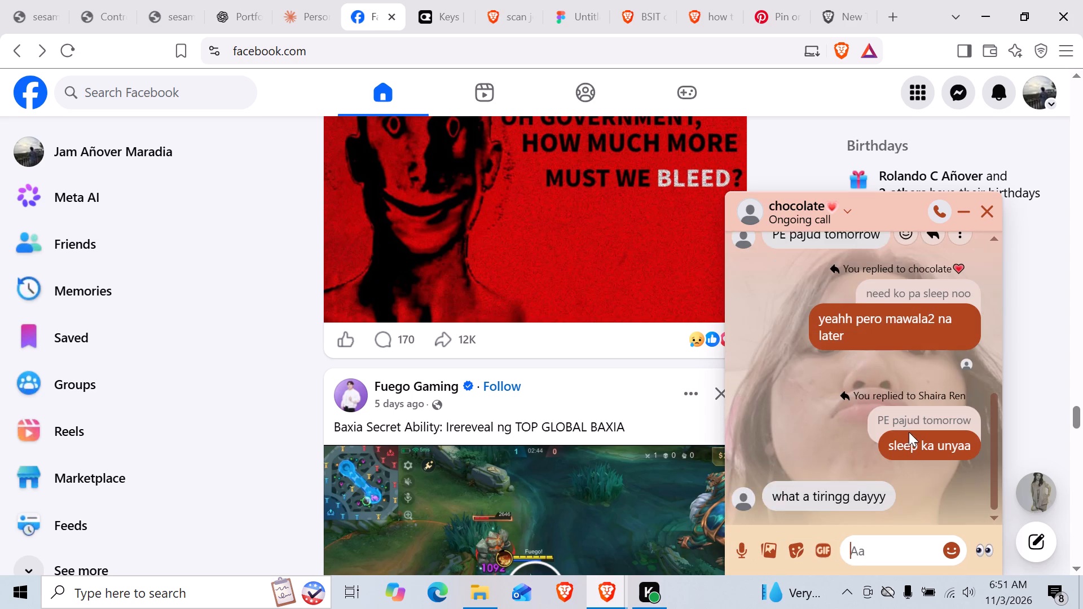
{"action": "left_click", "coordinate": [1042, 361]}
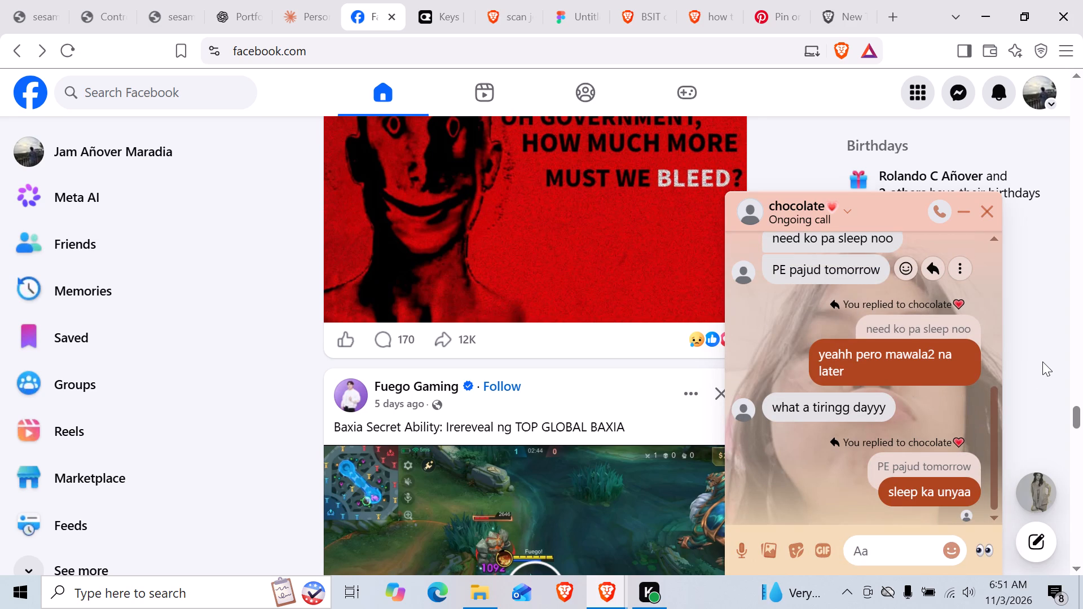
Minimize the "chocolate" chat window.
{"action": "left_click", "coordinate": [960, 217]}
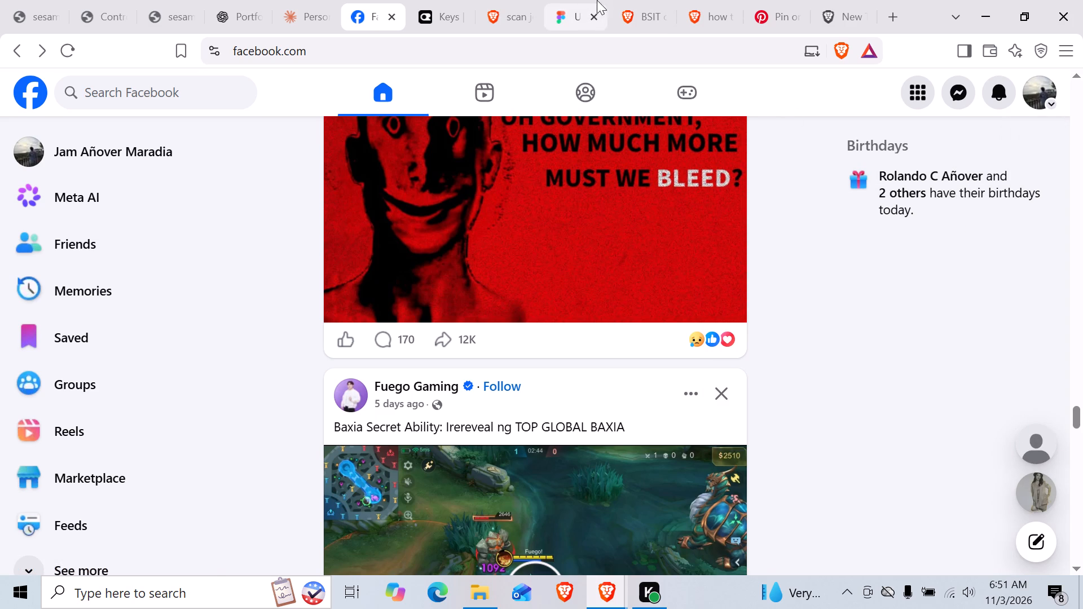
Switch to the Figma design file with the "Holiday Chocolate Specials" poster.
{"action": "left_click", "coordinate": [565, 0]}
{"action": "scroll", "coordinate": [508, 253], "scroll_direction": "down", "scroll_amount": 2}
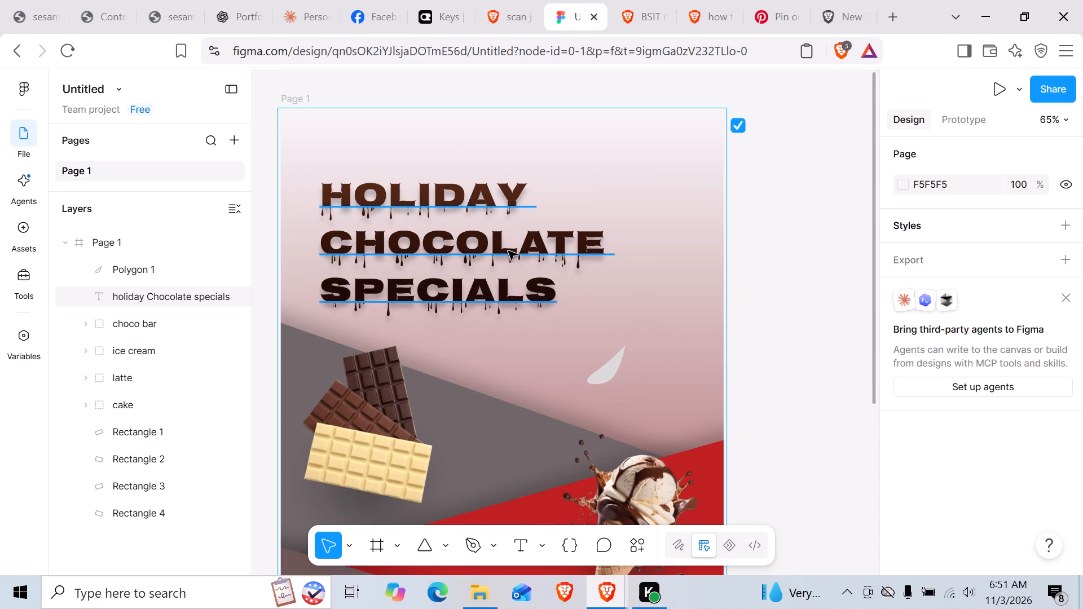
{"action": "scroll", "coordinate": [509, 249], "scroll_direction": "down", "scroll_amount": 4, "text": "ctrl"}
{"action": "scroll", "coordinate": [582, 283], "scroll_direction": "down", "scroll_amount": 3}
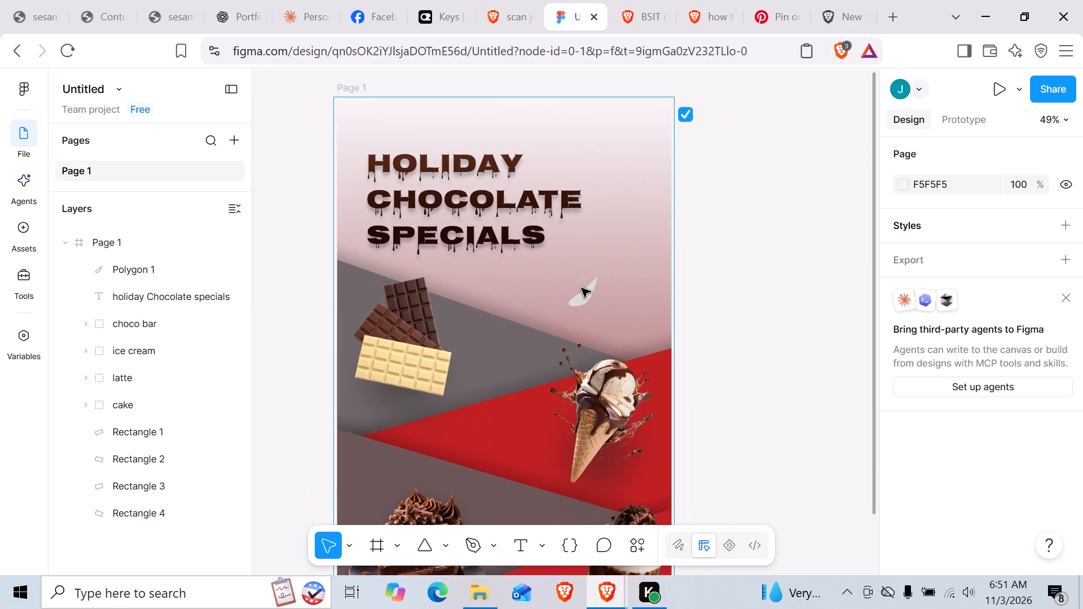
{"action": "scroll", "coordinate": [582, 285], "scroll_direction": "down", "scroll_amount": 5}
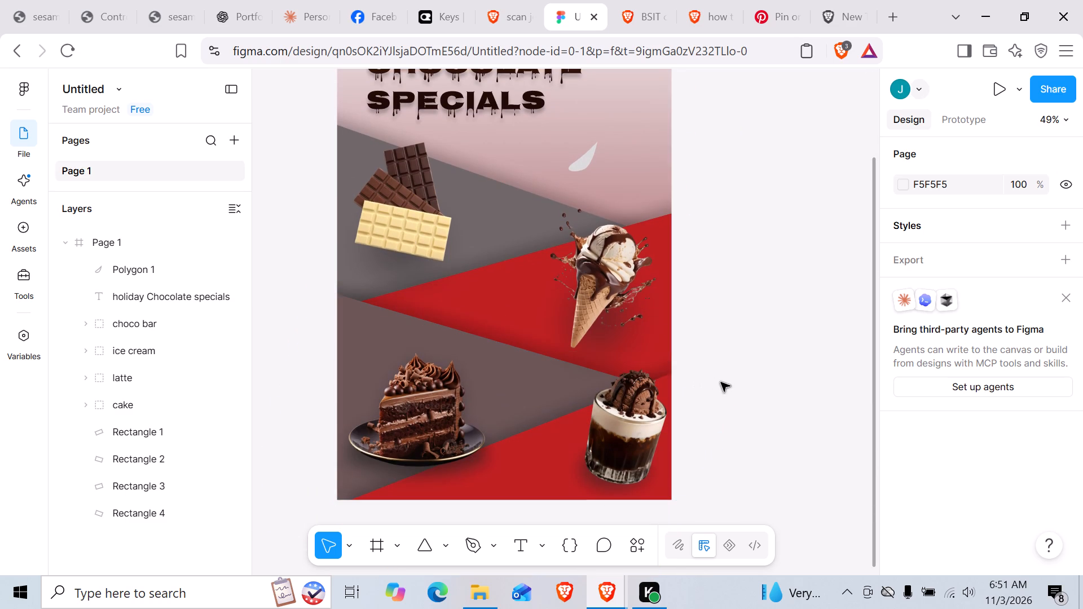
Duplicate the grey petal below the poster title and rotate the copy to about -115°, with its pointed end near the original's tip.
{"action": "scroll", "coordinate": [725, 381], "scroll_direction": "up", "scroll_amount": 6}
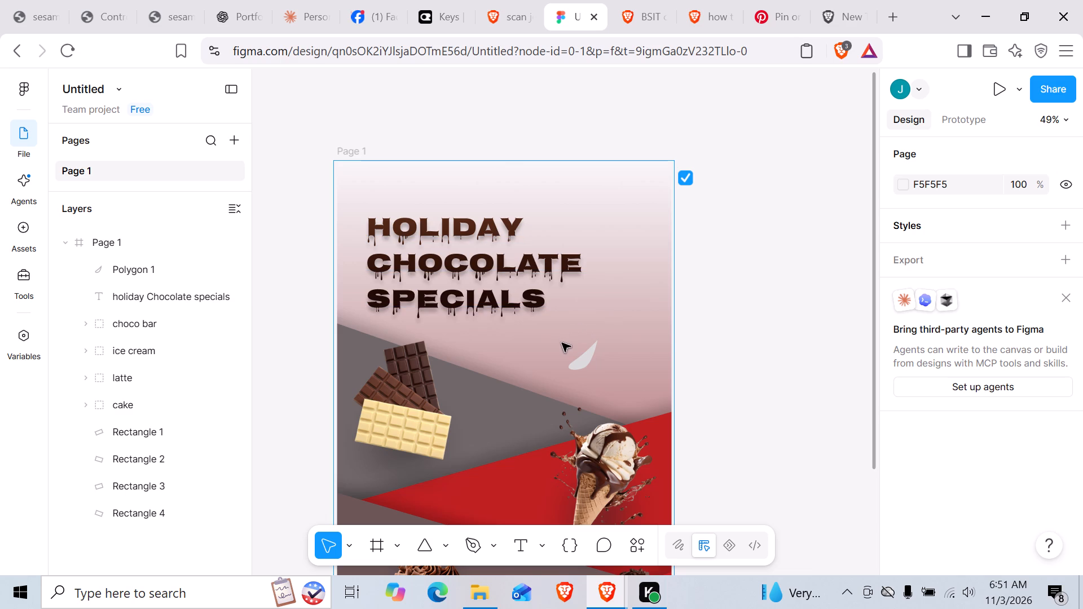
{"action": "scroll", "coordinate": [601, 356], "scroll_direction": "up", "scroll_amount": 4}
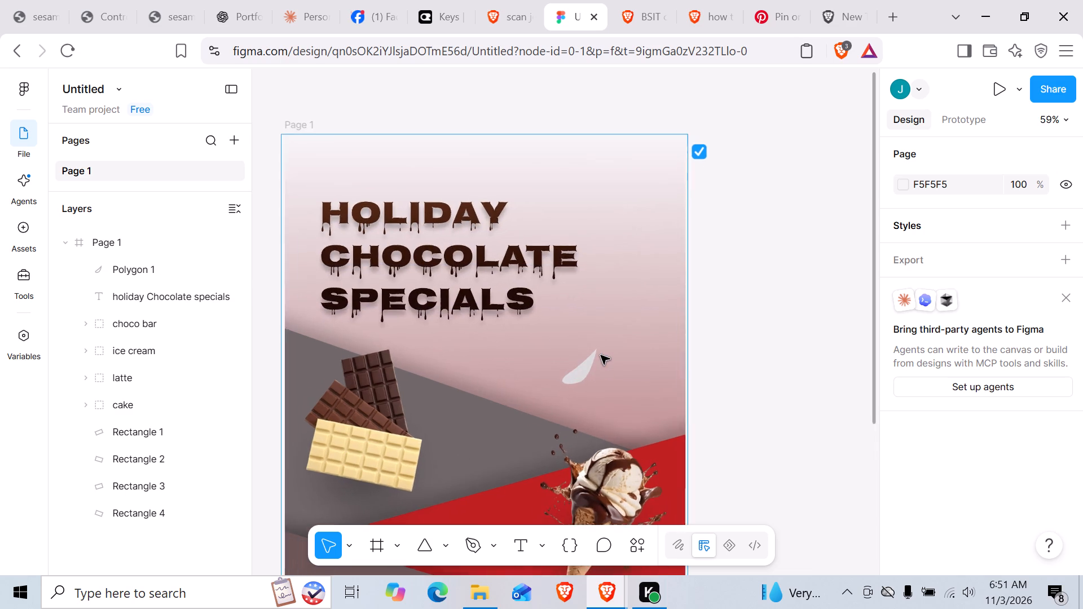
{"action": "scroll", "coordinate": [601, 355], "scroll_direction": "down", "scroll_amount": 1, "text": "ctrl"}
{"action": "scroll", "coordinate": [601, 355], "scroll_direction": "up", "scroll_amount": 10, "text": "ctrl"}
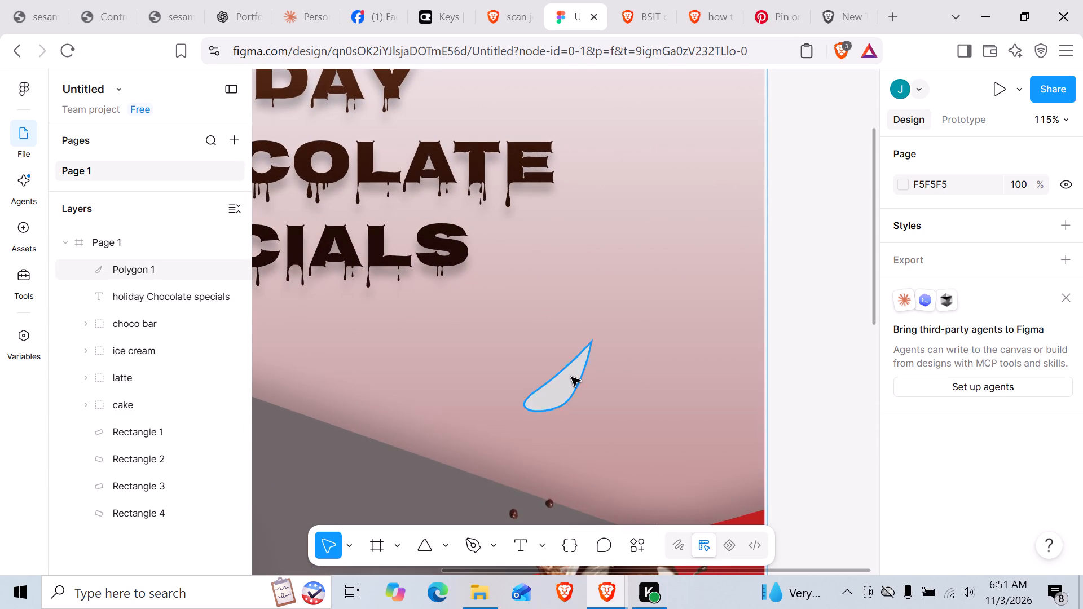
{"action": "left_click", "coordinate": [571, 377]}
{"action": "left_click_drag", "start_coordinate": [571, 377], "coordinate": [556, 334], "text": "alt"}
{"action": "left_click_drag", "start_coordinate": [582, 288], "coordinate": [593, 346]}
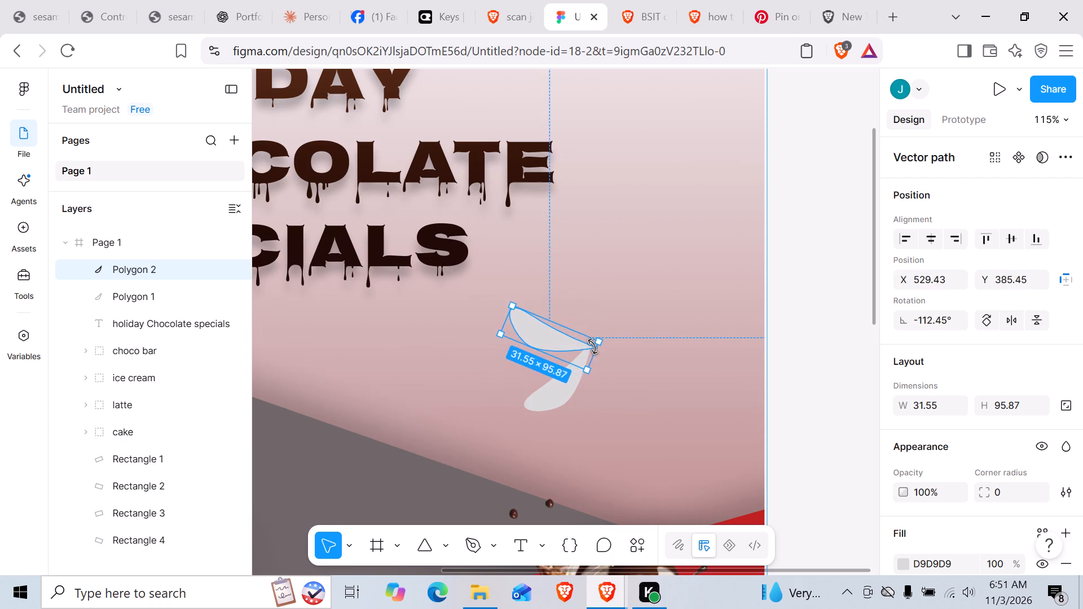
{"action": "left_click_drag", "start_coordinate": [593, 346], "coordinate": [594, 348]}
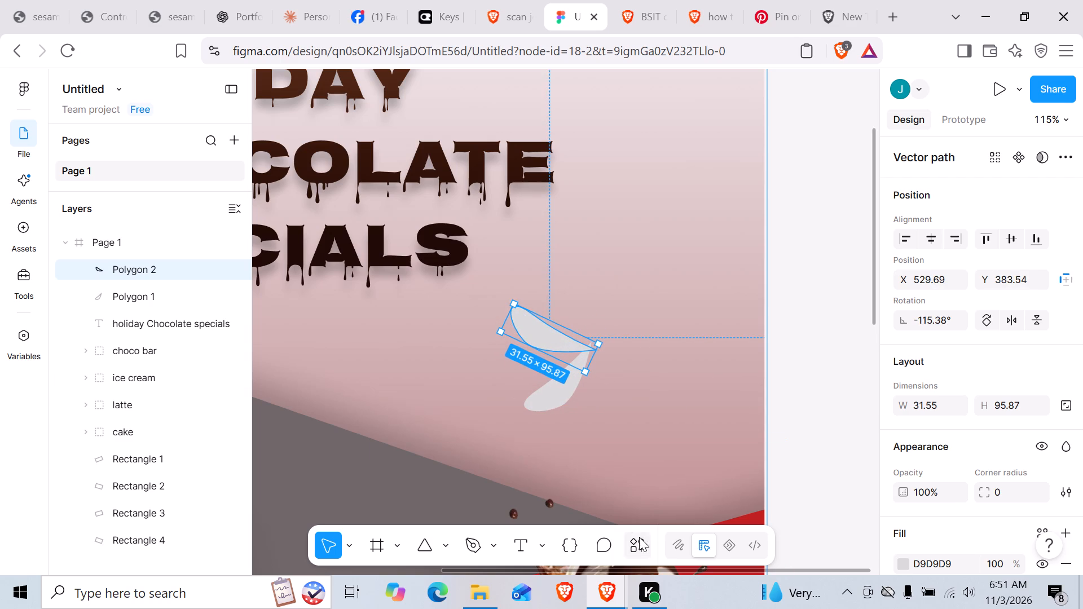
In Draw mode, resize the copied petal to about 33 × 97.
{"action": "left_click", "coordinate": [676, 541]}
{"action": "scroll", "coordinate": [554, 348], "scroll_direction": "up", "scroll_amount": 4, "text": "ctrl"}
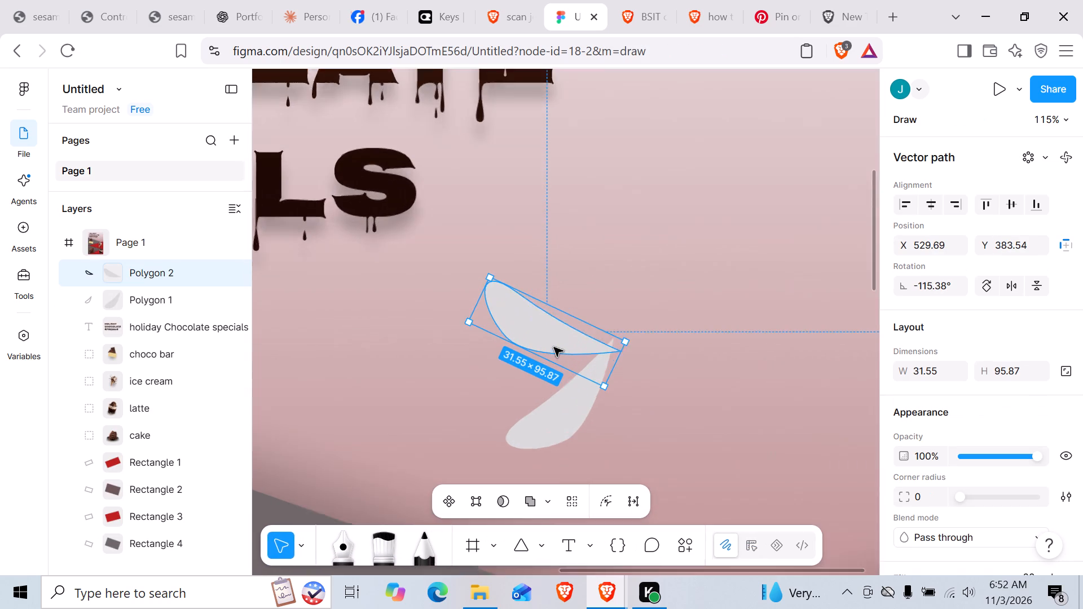
{"action": "scroll", "coordinate": [554, 347], "scroll_direction": "up", "scroll_amount": 3, "text": "ctrl"}
{"action": "left_click_drag", "start_coordinate": [469, 255], "coordinate": [471, 259]}
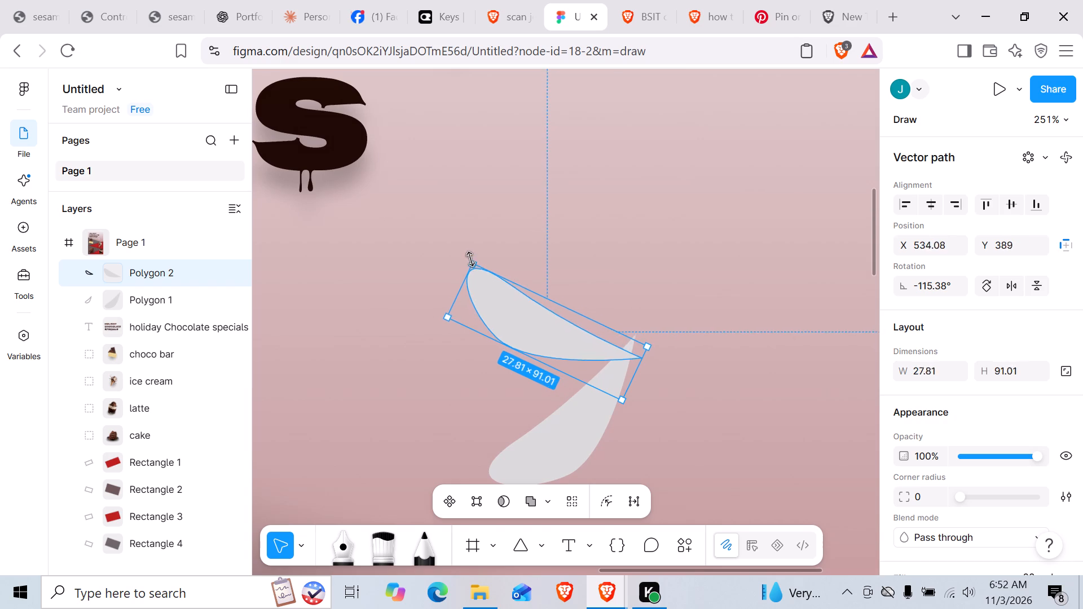
{"action": "left_click_drag", "start_coordinate": [471, 259], "coordinate": [465, 249]}
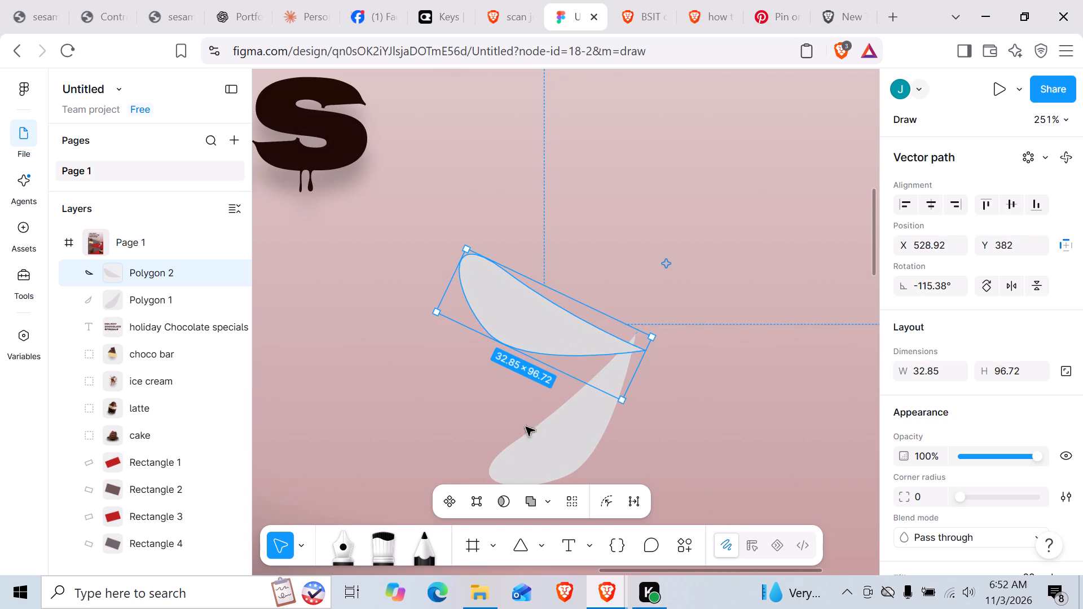
Reshape the copied petal's points and lower curve into a slimmer teardrop, move its tip to the original's, and return to Design mode.
{"action": "left_click", "coordinate": [483, 500]}
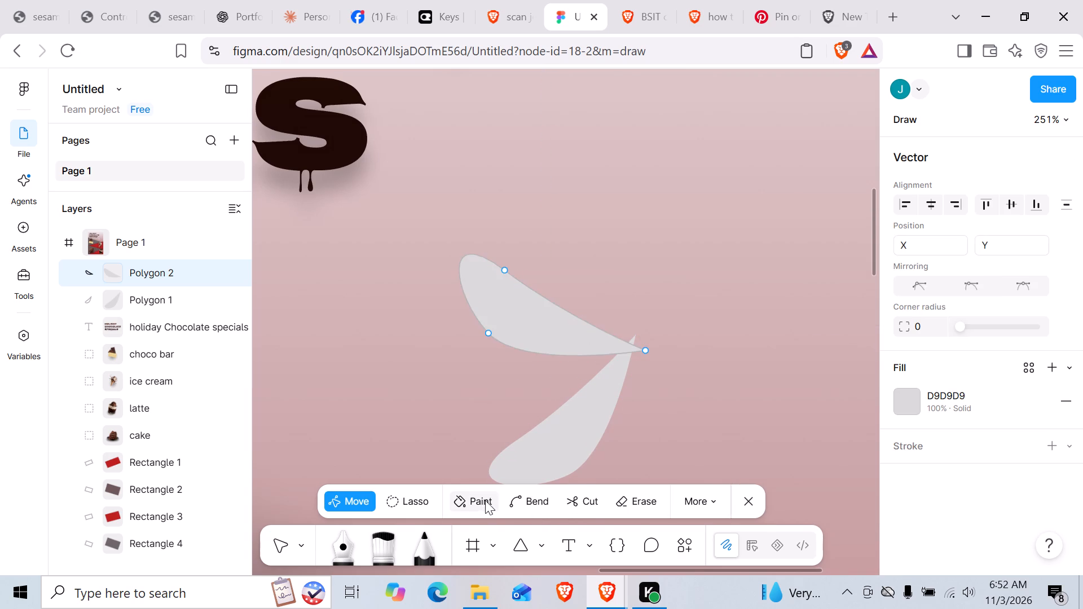
{"action": "left_click_drag", "start_coordinate": [506, 270], "coordinate": [520, 271]}
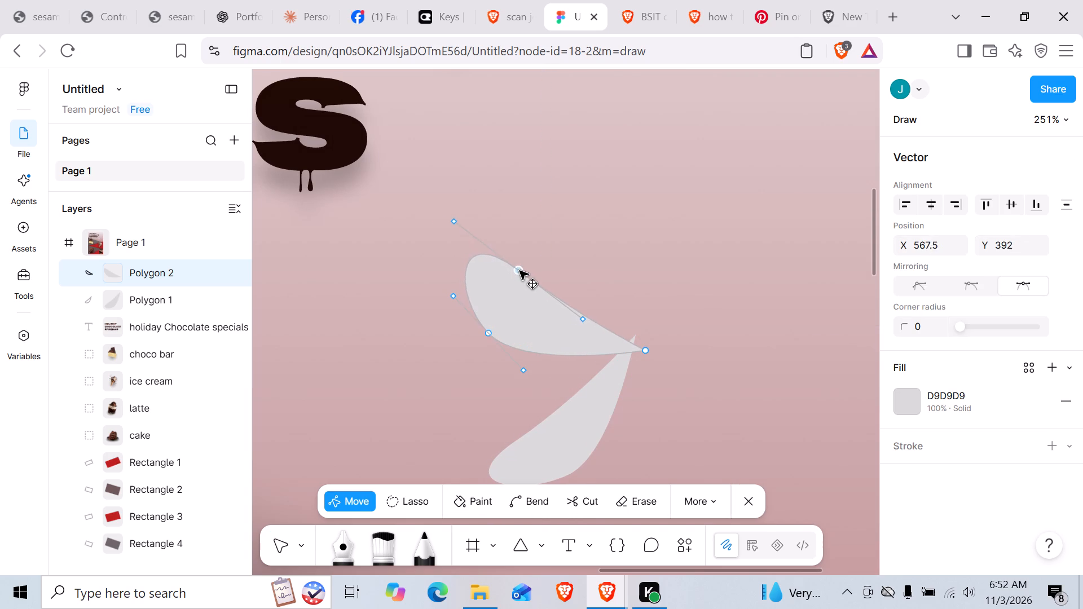
{"action": "left_click_drag", "start_coordinate": [520, 271], "coordinate": [539, 301]}
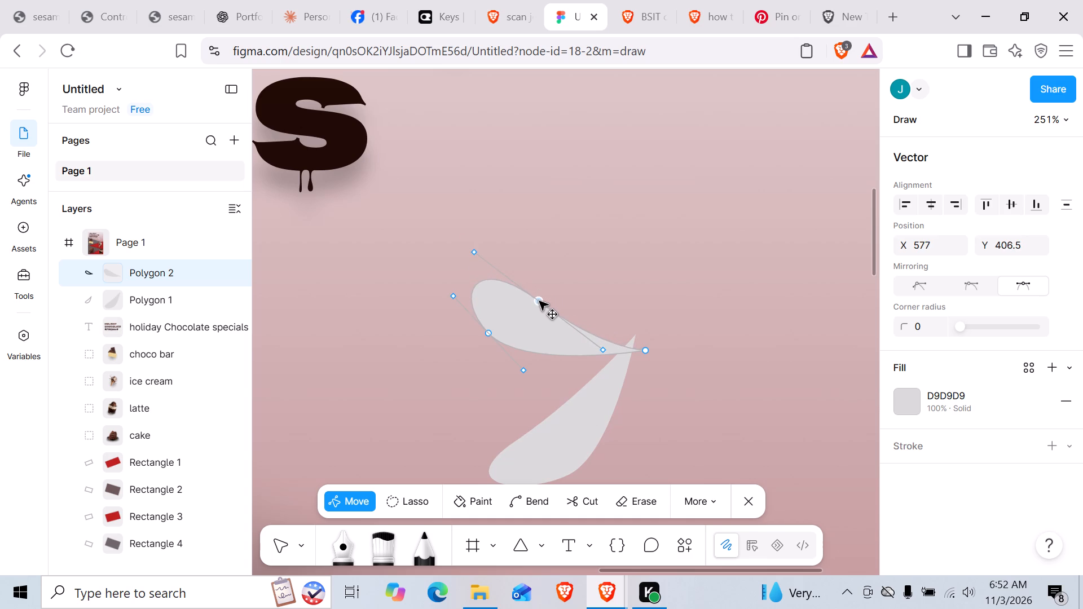
{"action": "left_click_drag", "start_coordinate": [539, 301], "coordinate": [539, 302]}
{"action": "left_click_drag", "start_coordinate": [516, 328], "coordinate": [499, 318]}
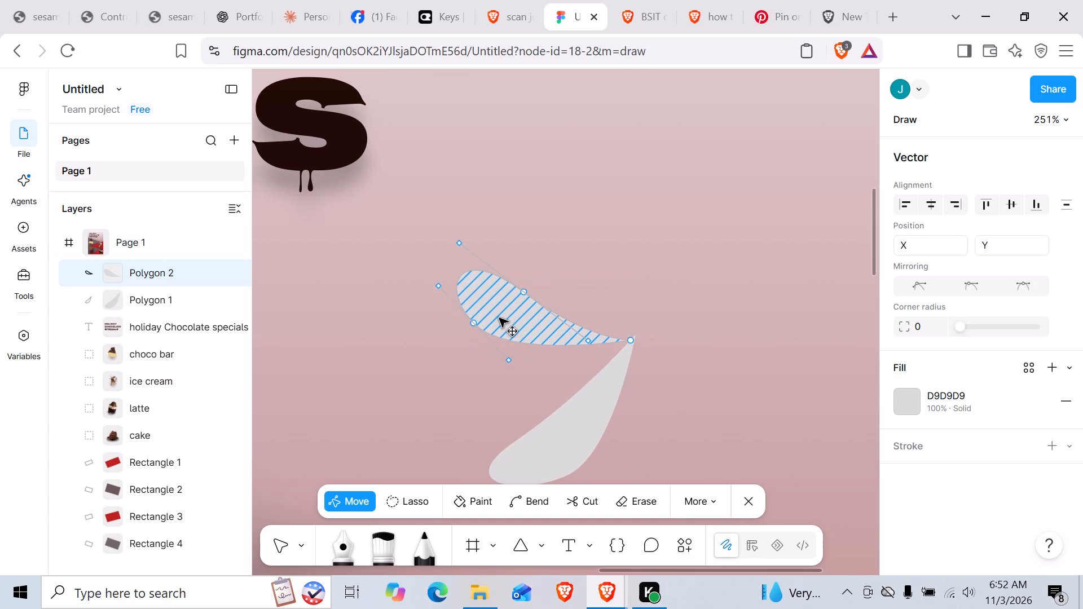
{"action": "left_click_drag", "start_coordinate": [499, 318], "coordinate": [497, 312]}
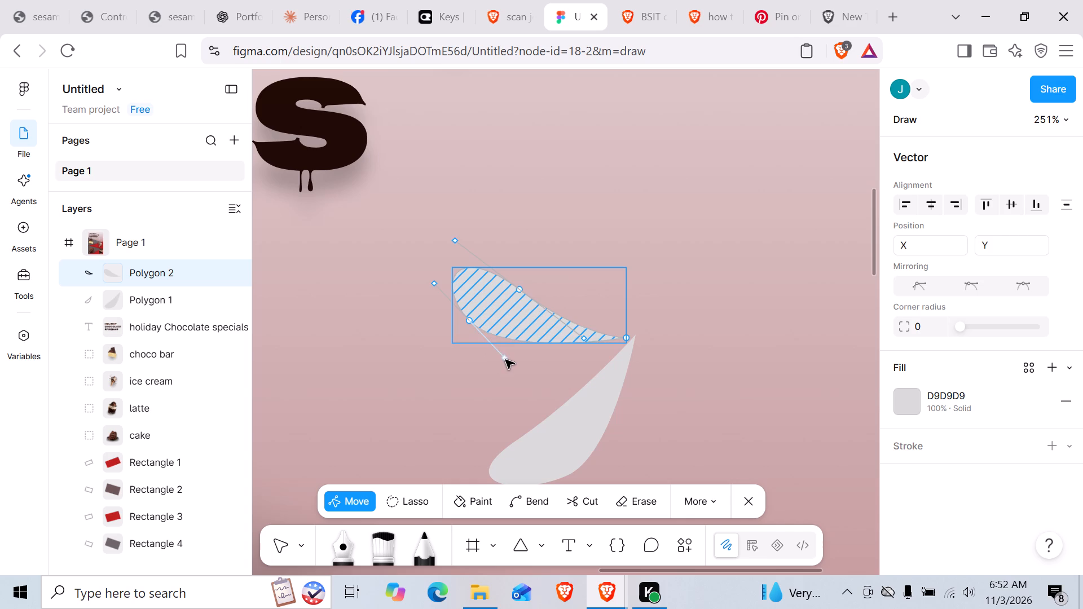
{"action": "left_click_drag", "start_coordinate": [506, 359], "coordinate": [502, 343]}
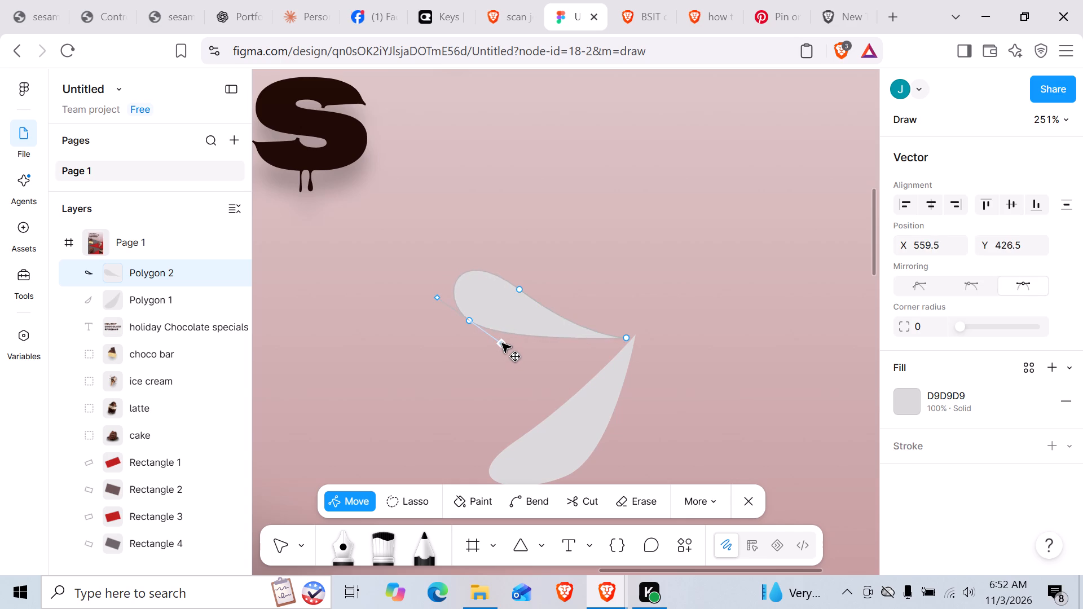
{"action": "left_click_drag", "start_coordinate": [502, 343], "coordinate": [513, 334]}
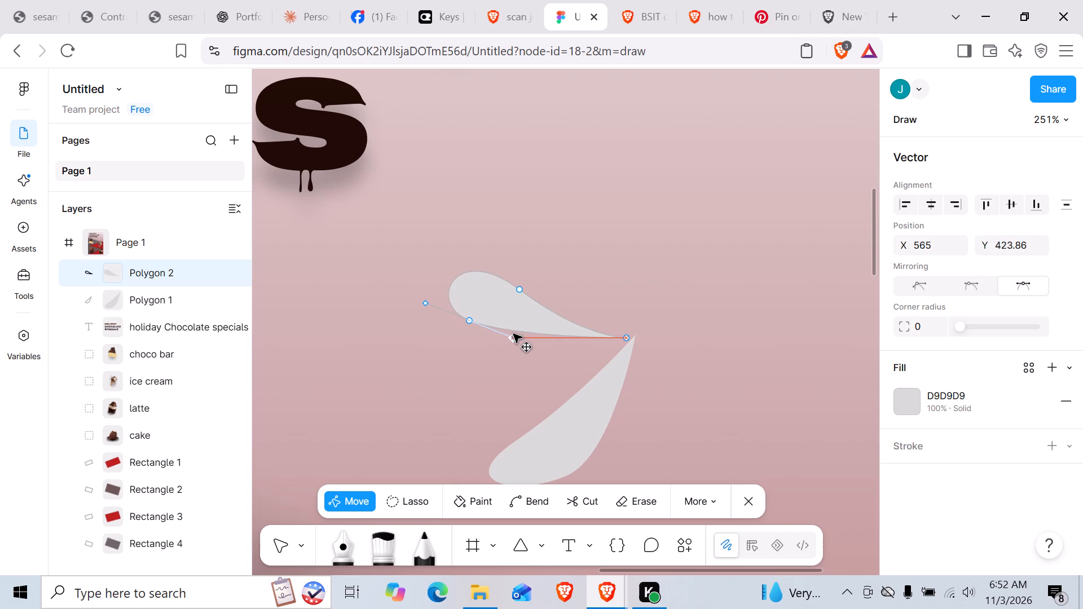
{"action": "left_click_drag", "start_coordinate": [513, 334], "coordinate": [514, 334]}
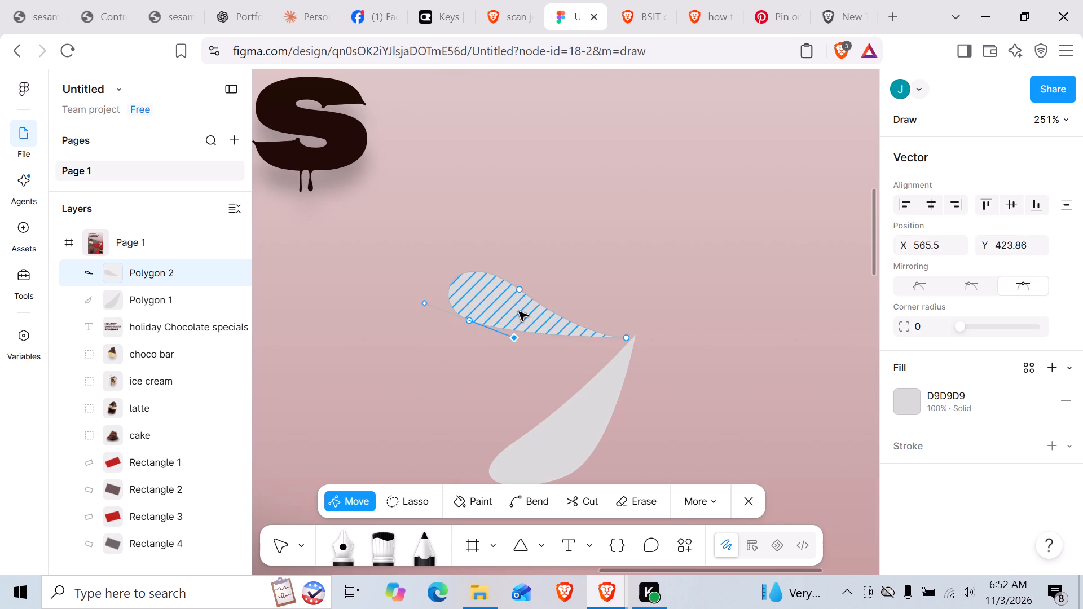
{"action": "left_click", "coordinate": [747, 545]}
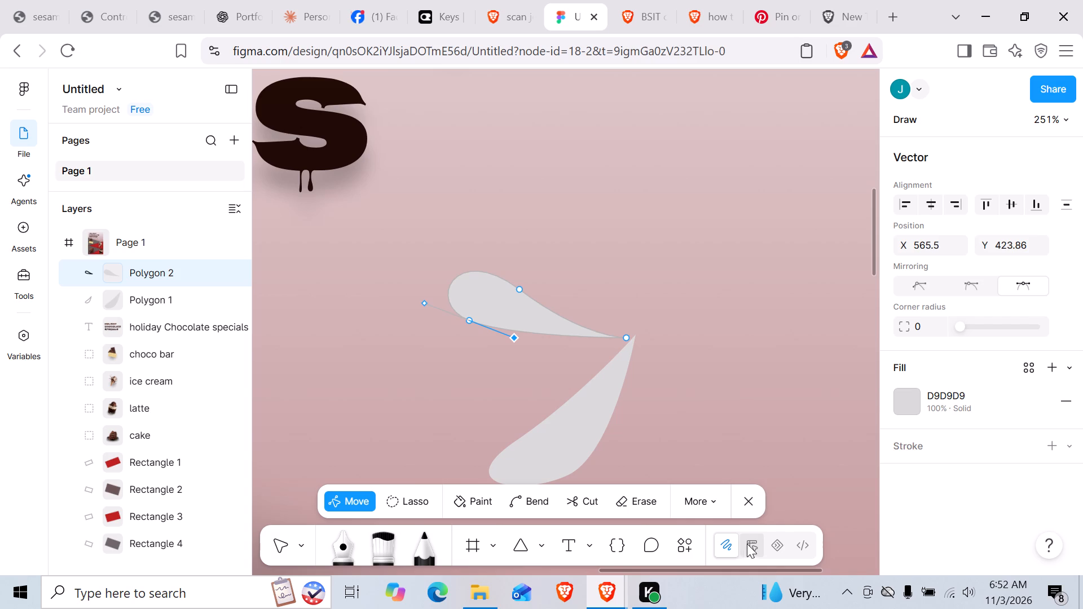
Duplicate the slim teardrop petal and rotate the copy to about 179°, upright above the petals' meeting point.
{"action": "left_click_drag", "start_coordinate": [513, 308], "coordinate": [566, 270], "text": "alt"}
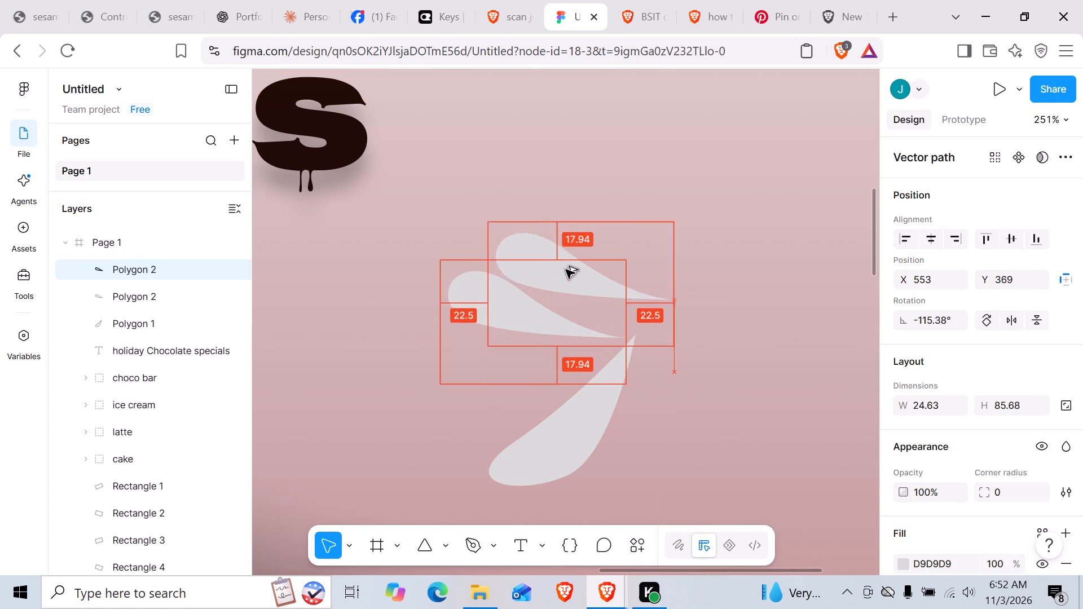
{"action": "left_click_drag", "start_coordinate": [566, 270], "coordinate": [580, 257], "text": "alt"}
{"action": "left_click_drag", "start_coordinate": [705, 281], "coordinate": [706, 283]}
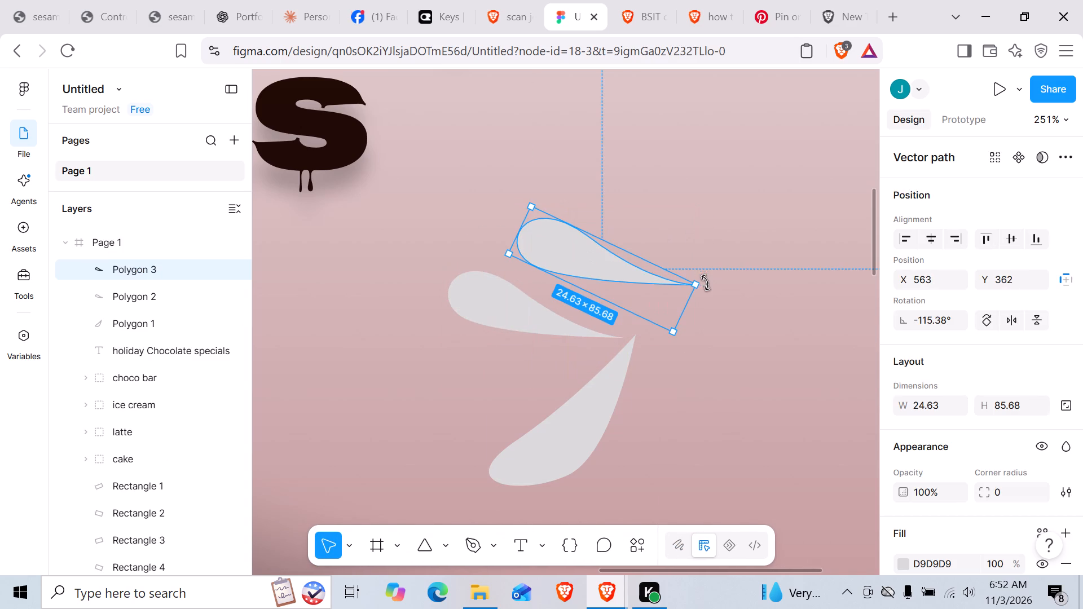
{"action": "left_click_drag", "start_coordinate": [706, 283], "coordinate": [632, 364]}
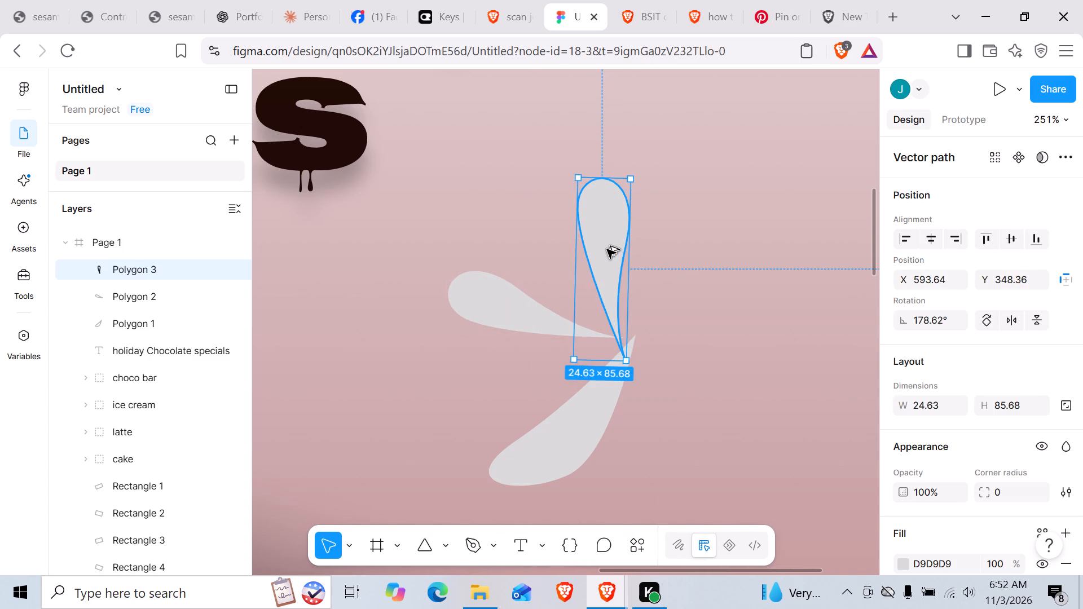
Duplicate the upright petal, rotate the copy to about 112°, and place it at about X 614, Y 368 with its tip at the centre.
{"action": "left_click_drag", "start_coordinate": [607, 249], "coordinate": [692, 275], "text": "alt"}
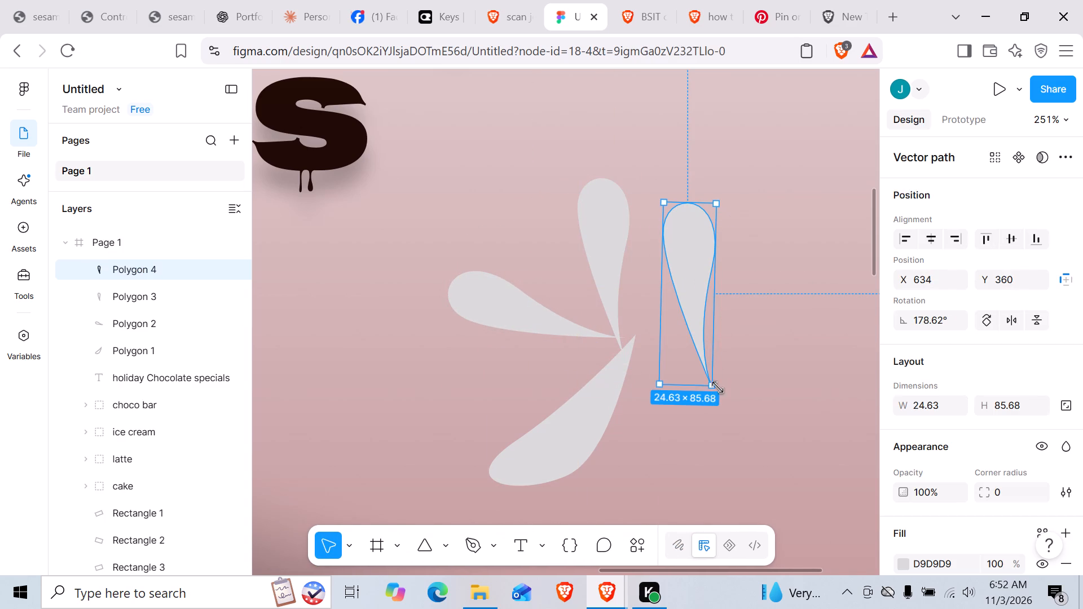
{"action": "left_click_drag", "start_coordinate": [723, 392], "coordinate": [617, 359]}
{"action": "left_click_drag", "start_coordinate": [710, 290], "coordinate": [747, 285]}
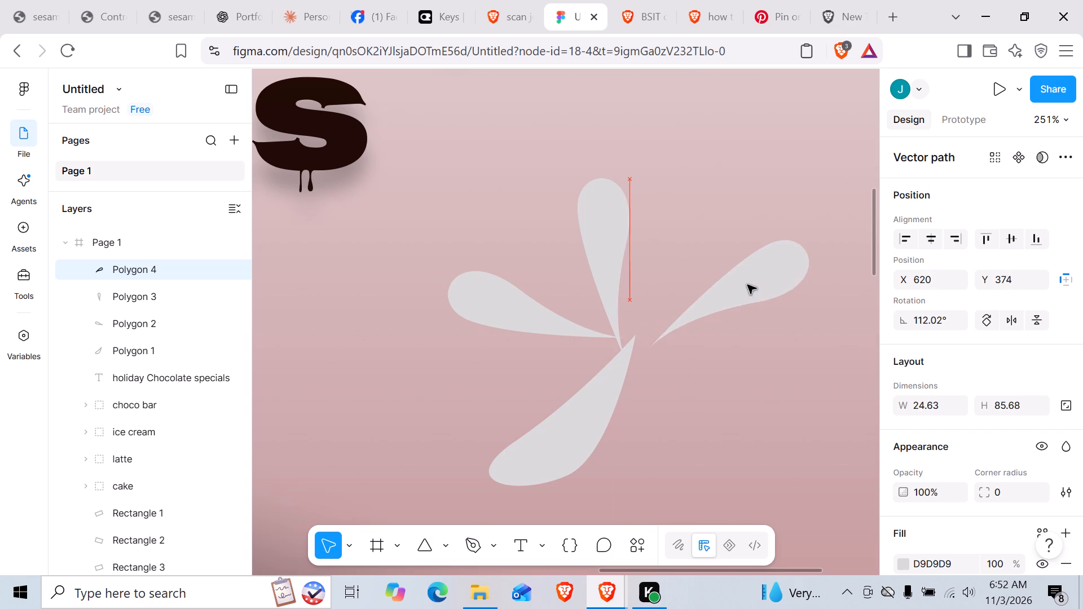
{"action": "left_click_drag", "start_coordinate": [747, 285], "coordinate": [734, 275]}
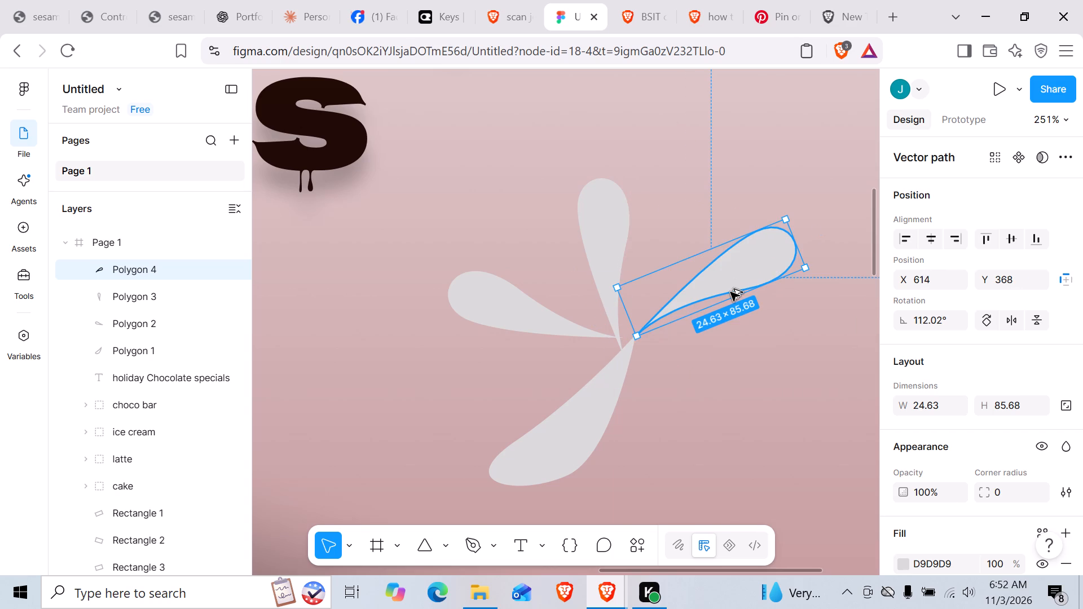
Duplicate the 112° petal, rotate the copy to about 58°, and place its tip at the centre as the flower's fifth petal.
{"action": "left_click_drag", "start_coordinate": [735, 277], "coordinate": [713, 354], "text": "alt"}
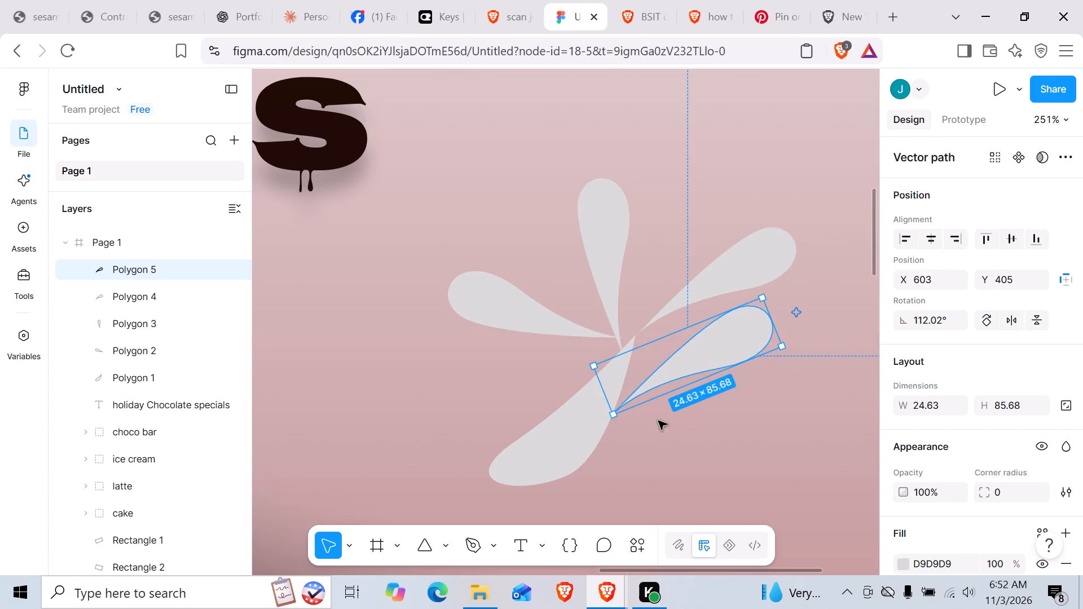
{"action": "left_click_drag", "start_coordinate": [612, 423], "coordinate": [569, 331]}
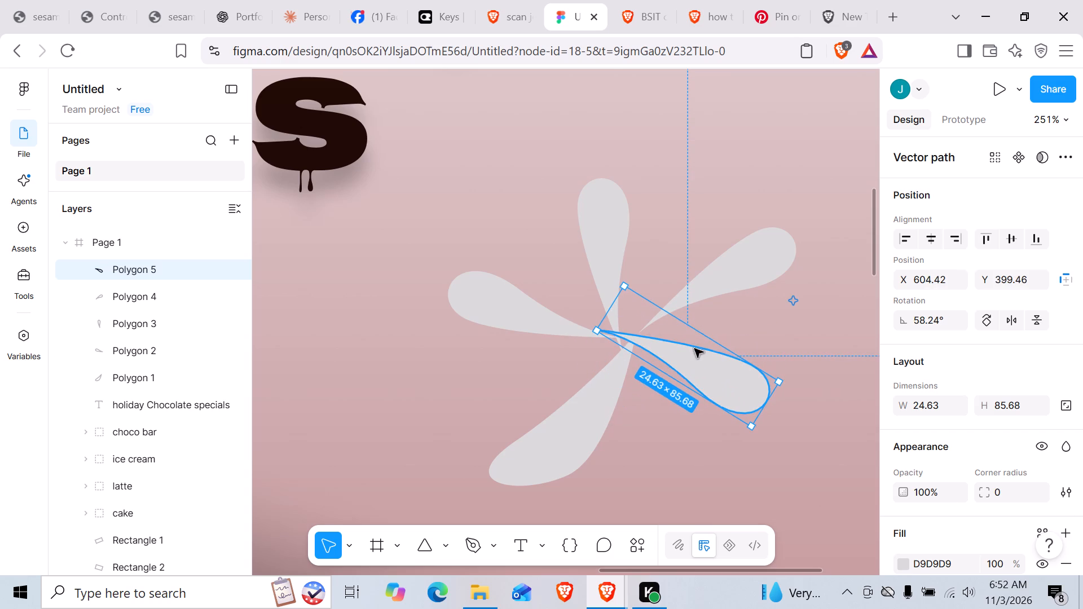
{"action": "left_click_drag", "start_coordinate": [699, 369], "coordinate": [689, 361]}
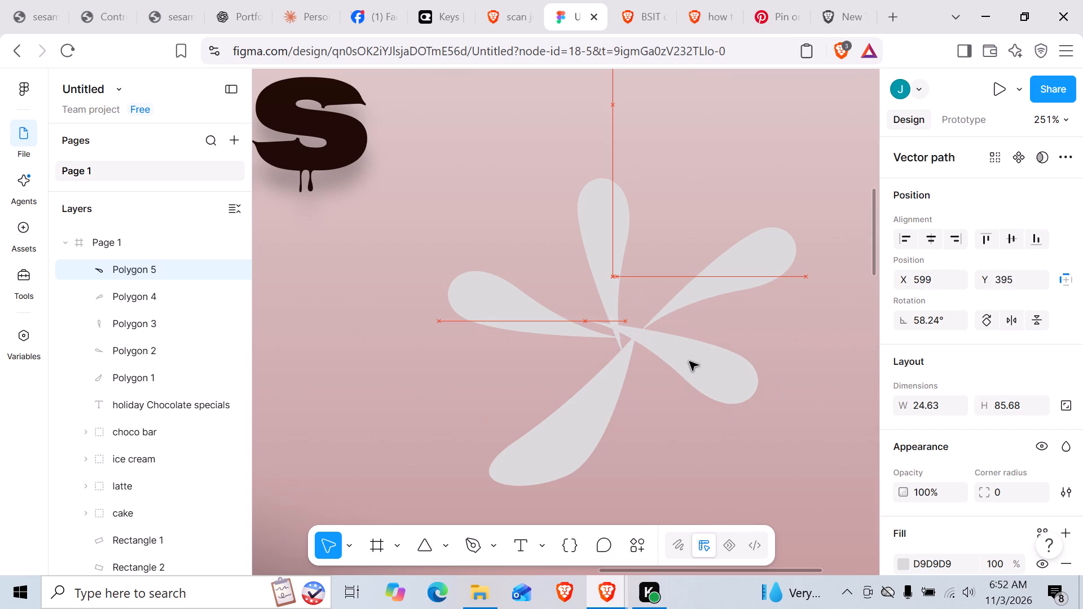
{"action": "left_click_drag", "start_coordinate": [689, 361], "coordinate": [688, 366]}
{"action": "left_click", "coordinate": [795, 449]}
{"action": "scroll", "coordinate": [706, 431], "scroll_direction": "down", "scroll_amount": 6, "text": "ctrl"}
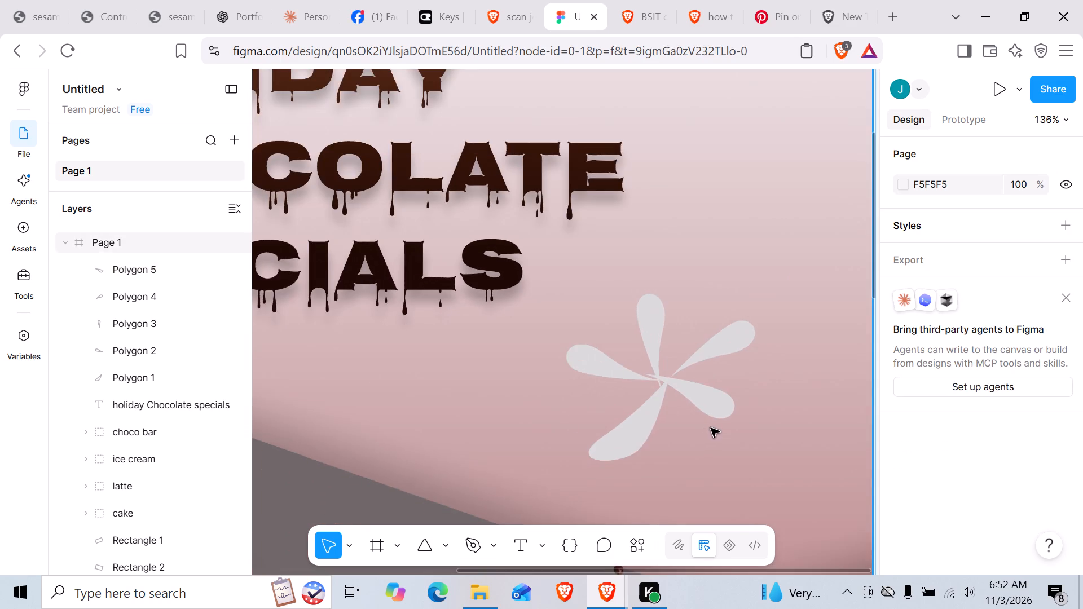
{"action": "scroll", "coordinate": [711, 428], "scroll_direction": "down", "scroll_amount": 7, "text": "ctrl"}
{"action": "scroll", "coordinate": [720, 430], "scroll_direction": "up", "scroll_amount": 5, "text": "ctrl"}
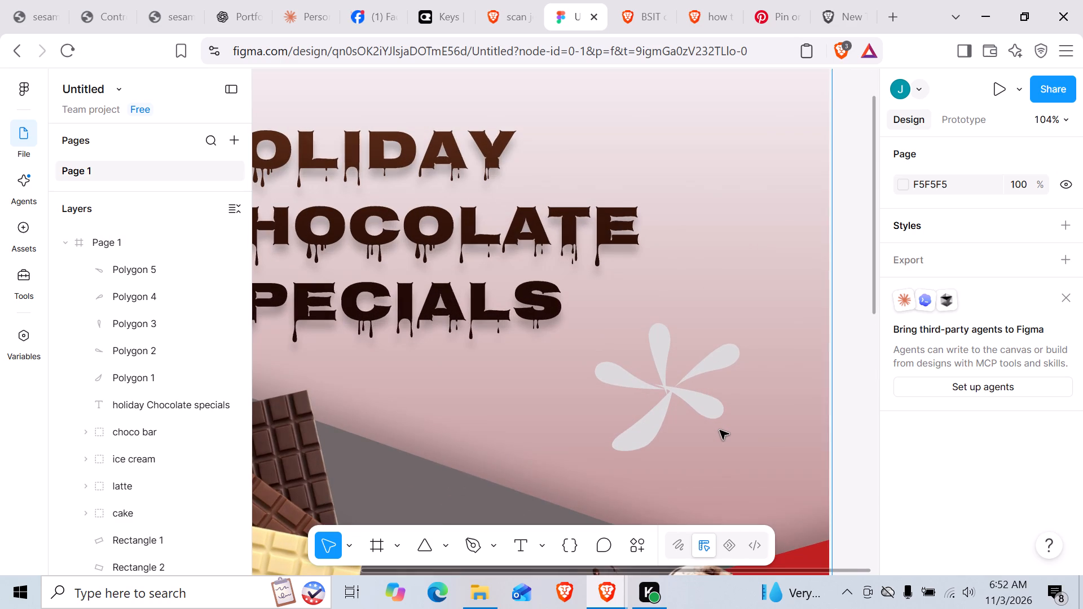
Reshape the 112° petal by moving its upper point to about X 681, Y 372 and bending its upper curve inward toward the tip.
{"action": "scroll", "coordinate": [720, 430], "scroll_direction": "up", "scroll_amount": 8, "text": "ctrl"}
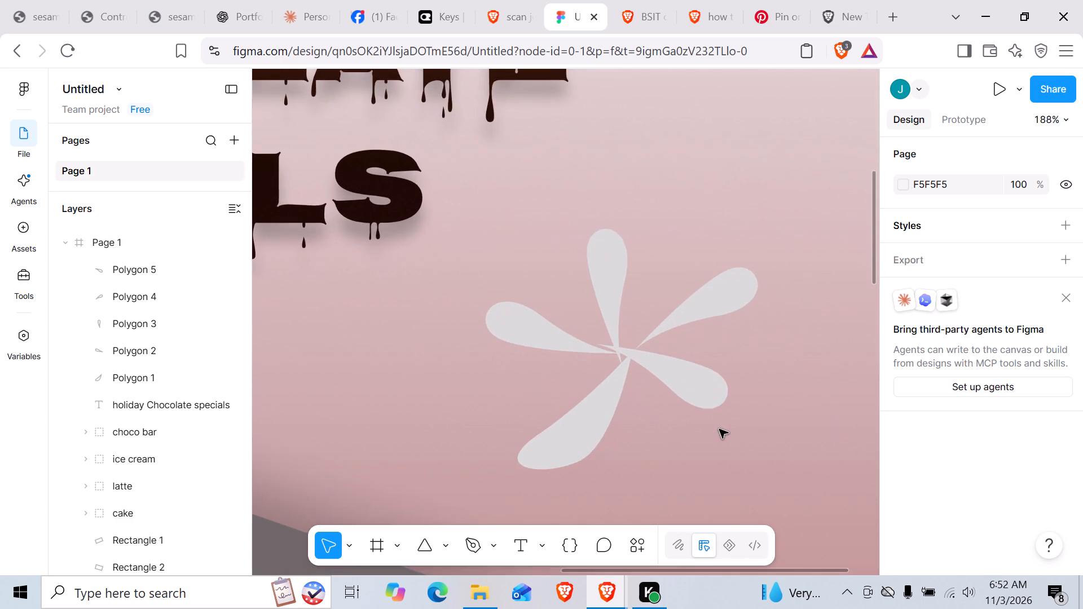
{"action": "scroll", "coordinate": [719, 429], "scroll_direction": "up", "scroll_amount": 3, "text": "ctrl"}
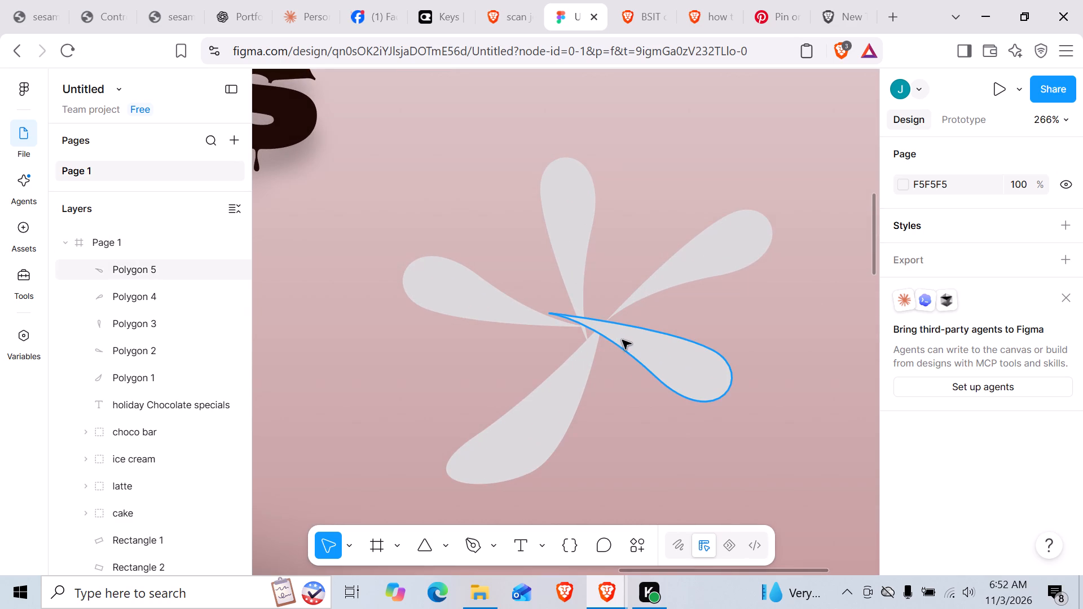
{"action": "left_click", "coordinate": [710, 259]}
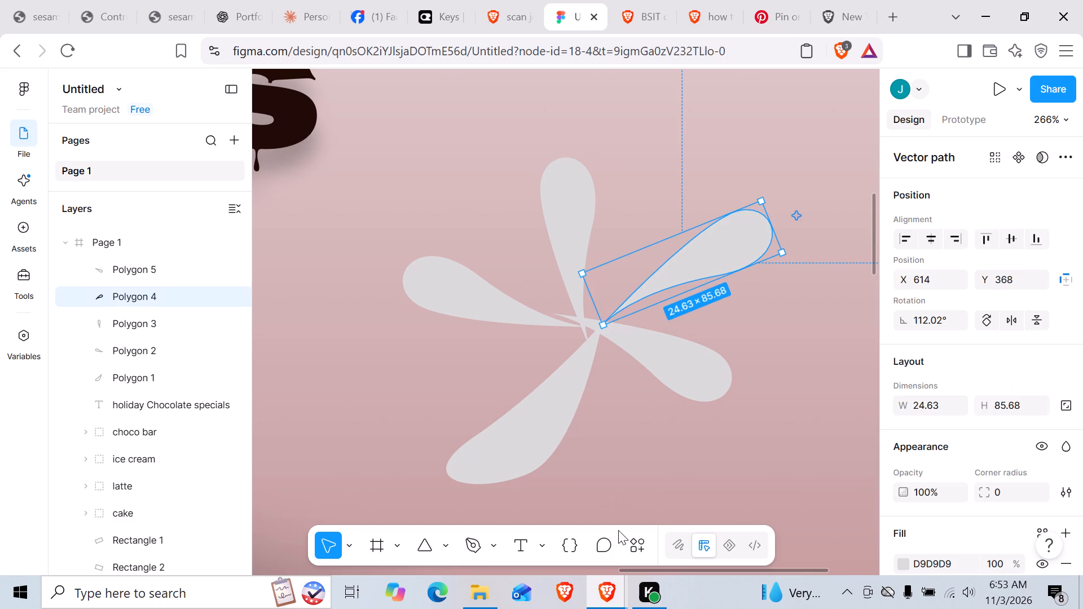
{"action": "left_click", "coordinate": [682, 545]}
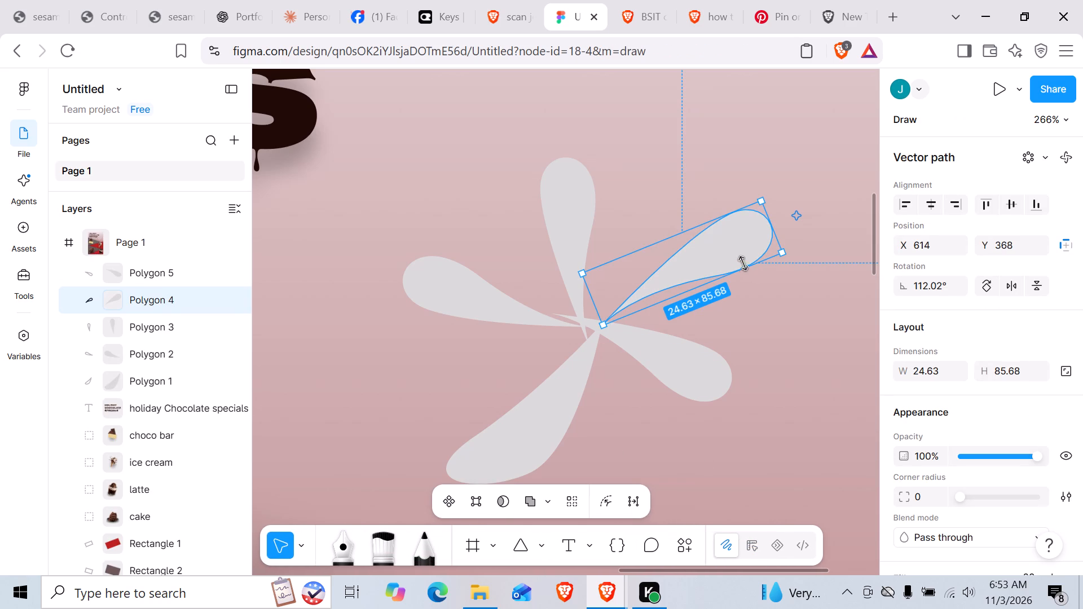
{"action": "left_click", "coordinate": [485, 502]}
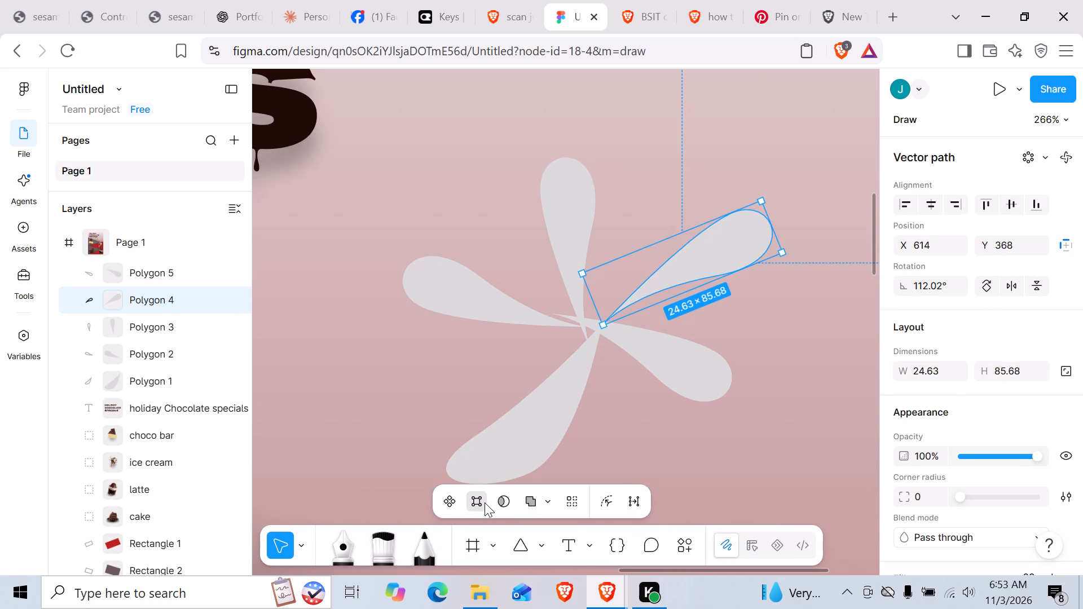
{"action": "left_click_drag", "start_coordinate": [728, 215], "coordinate": [719, 225]}
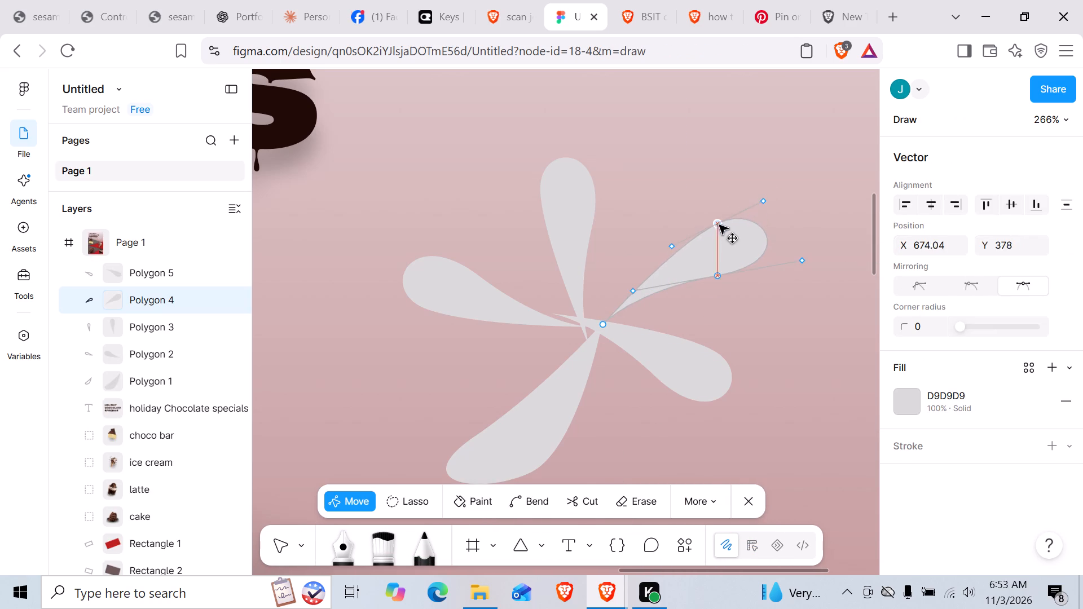
{"action": "left_click_drag", "start_coordinate": [719, 225], "coordinate": [694, 205]}
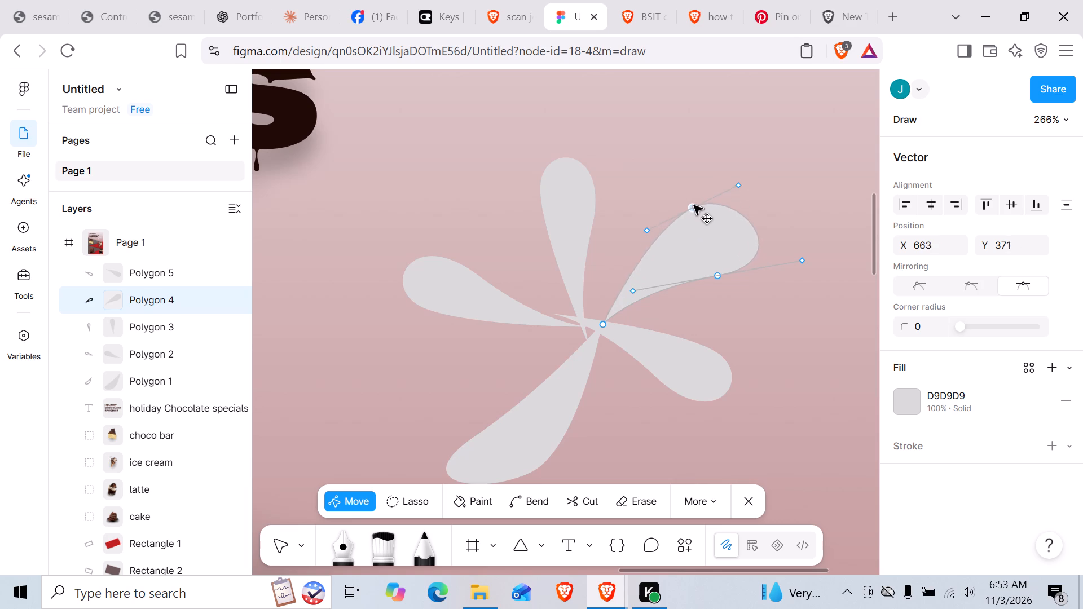
{"action": "left_click_drag", "start_coordinate": [694, 205], "coordinate": [732, 210]}
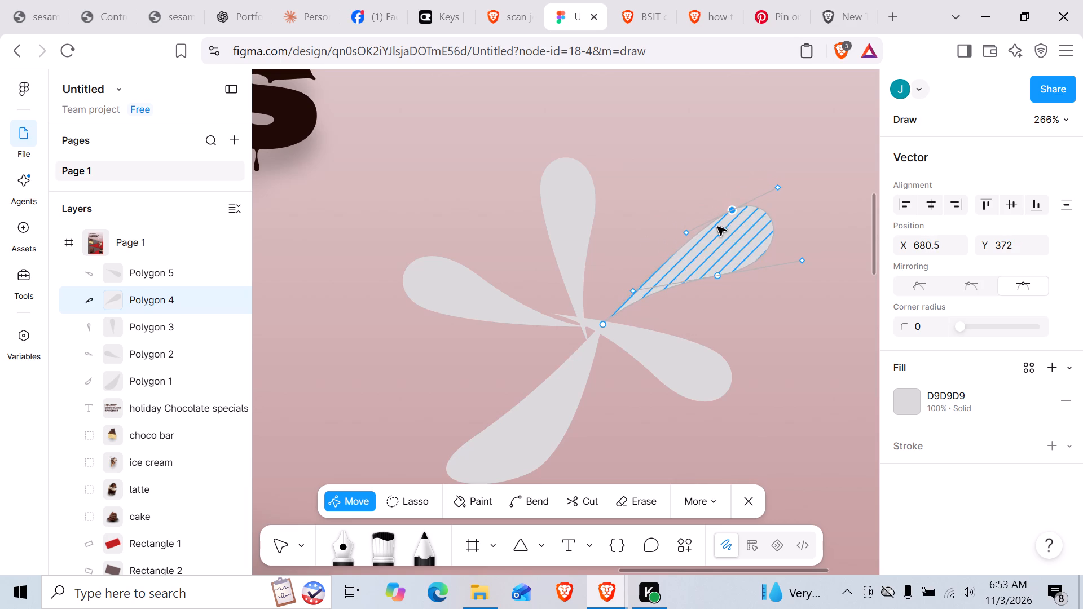
{"action": "left_click_drag", "start_coordinate": [687, 233], "coordinate": [698, 250]}
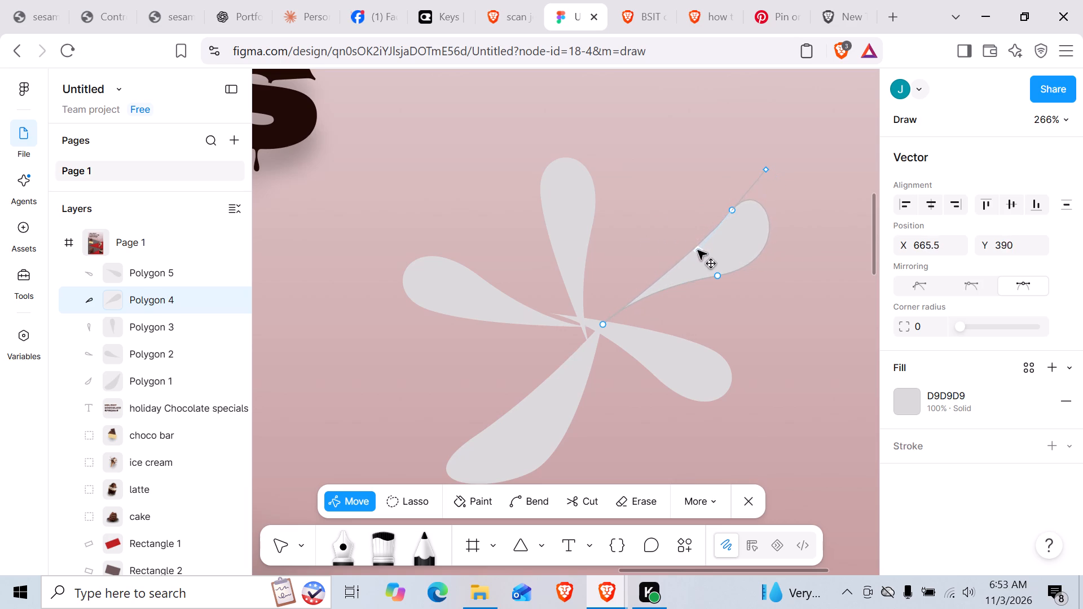
{"action": "left_click_drag", "start_coordinate": [698, 250], "coordinate": [695, 251]}
{"action": "left_click", "coordinate": [571, 227]}
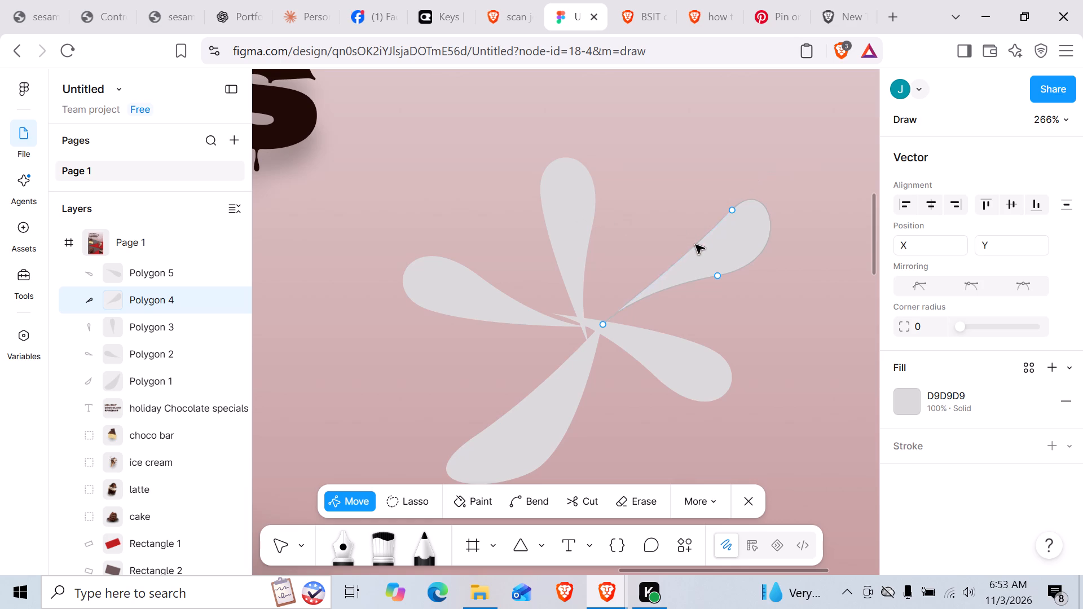
{"action": "left_click", "coordinate": [567, 219]}
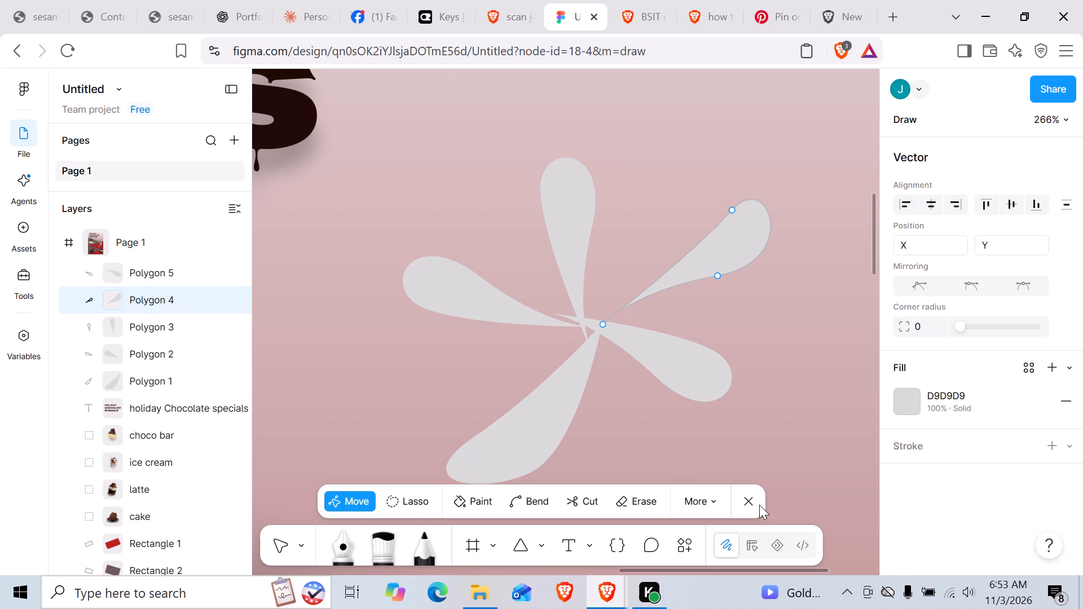
{"action": "left_click", "coordinate": [746, 505]}
Widen the upright petal by moving its right-side point to about X 624, Y 374 and adjusting that point's curve.
{"action": "left_click", "coordinate": [579, 234]}
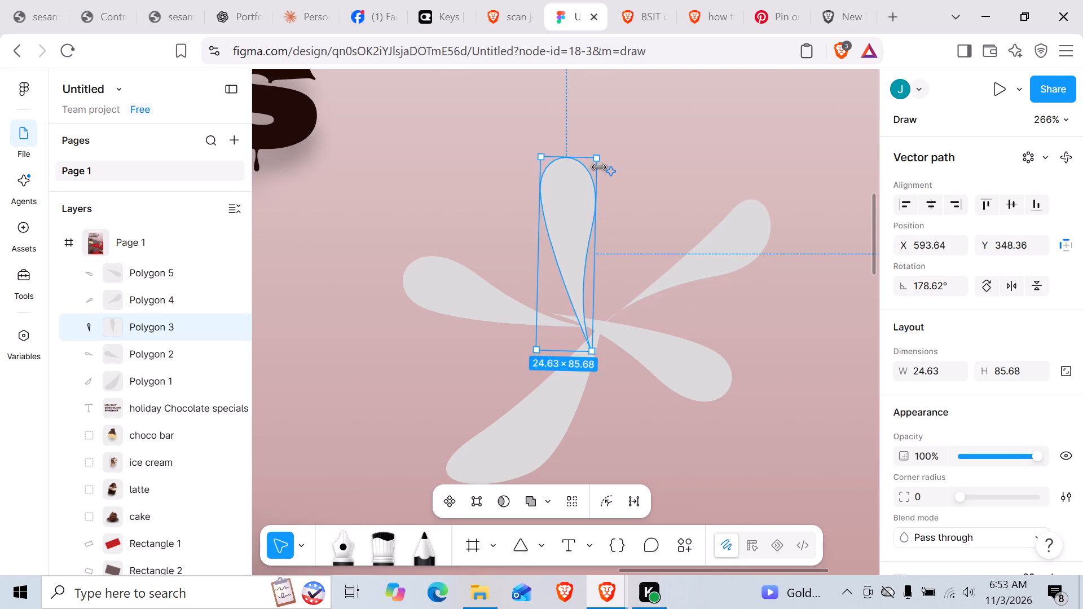
{"action": "left_click", "coordinate": [478, 501]}
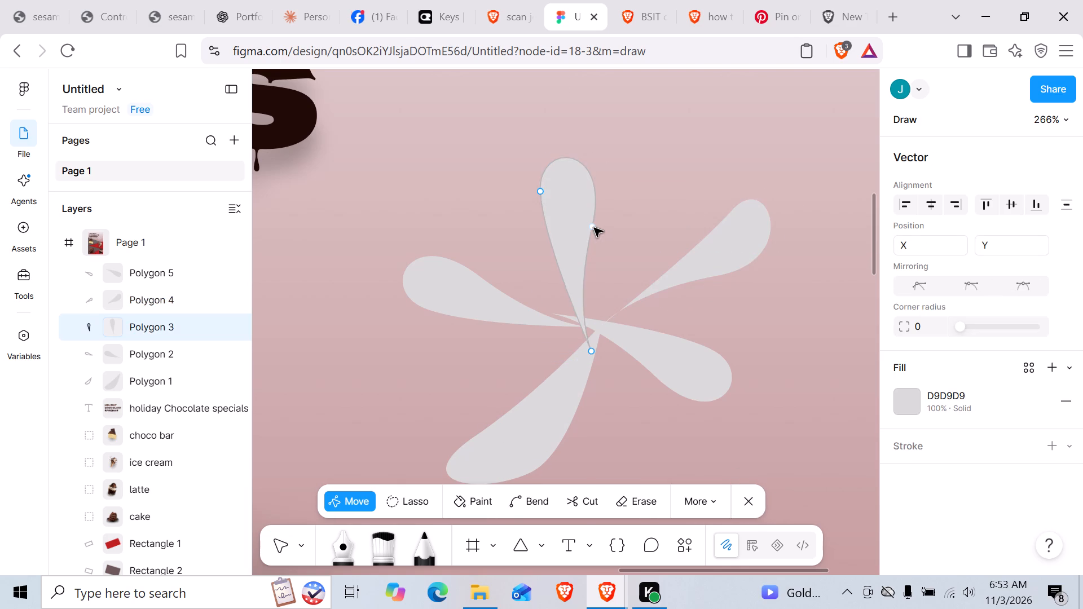
{"action": "left_click_drag", "start_coordinate": [593, 228], "coordinate": [610, 223]}
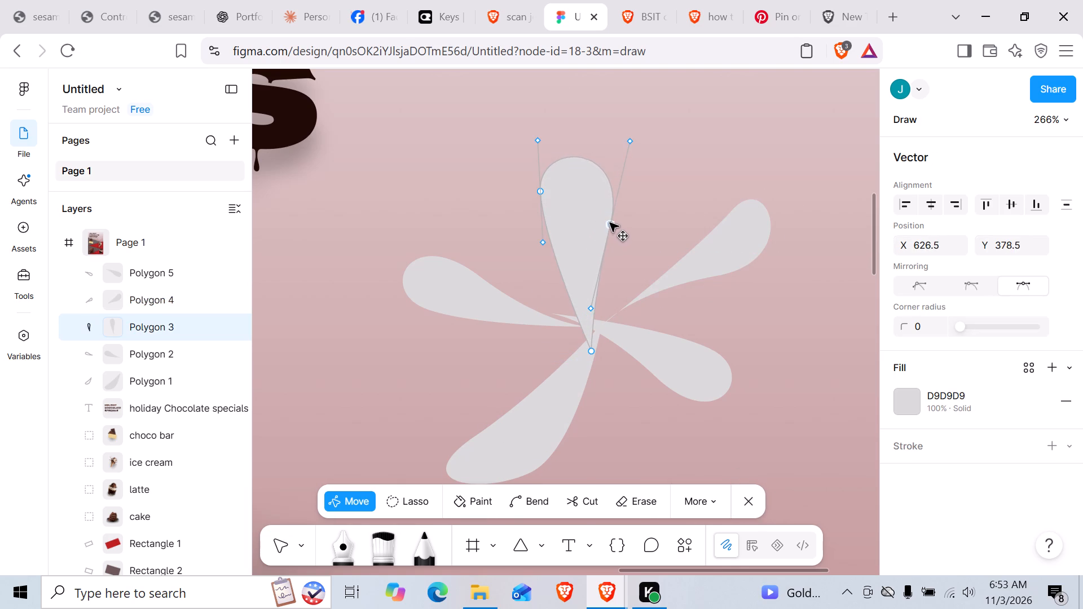
{"action": "left_click_drag", "start_coordinate": [610, 223], "coordinate": [604, 213]}
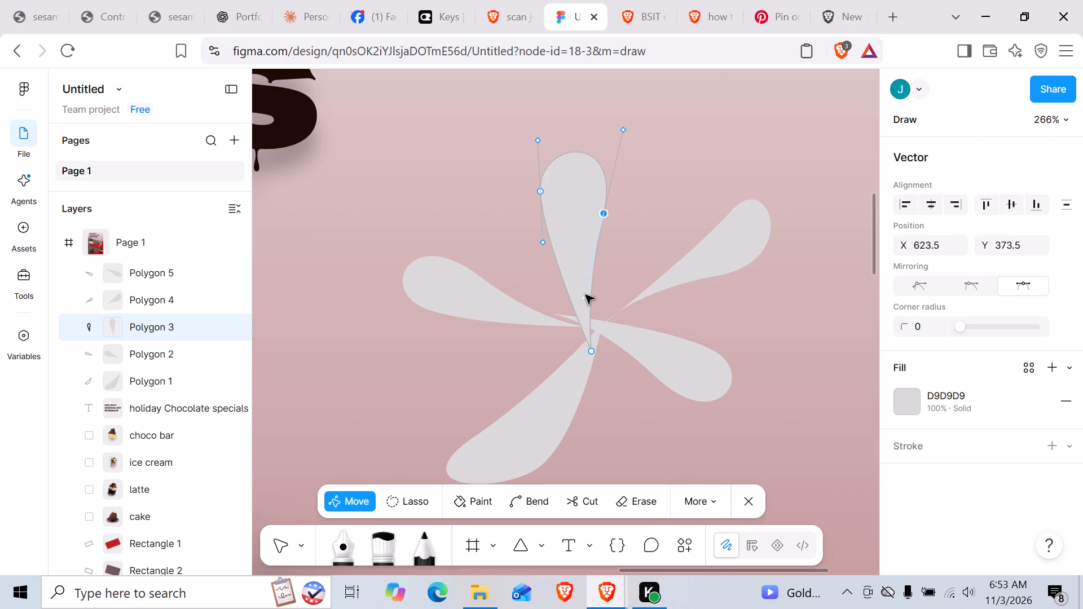
{"action": "left_click_drag", "start_coordinate": [585, 295], "coordinate": [592, 303]}
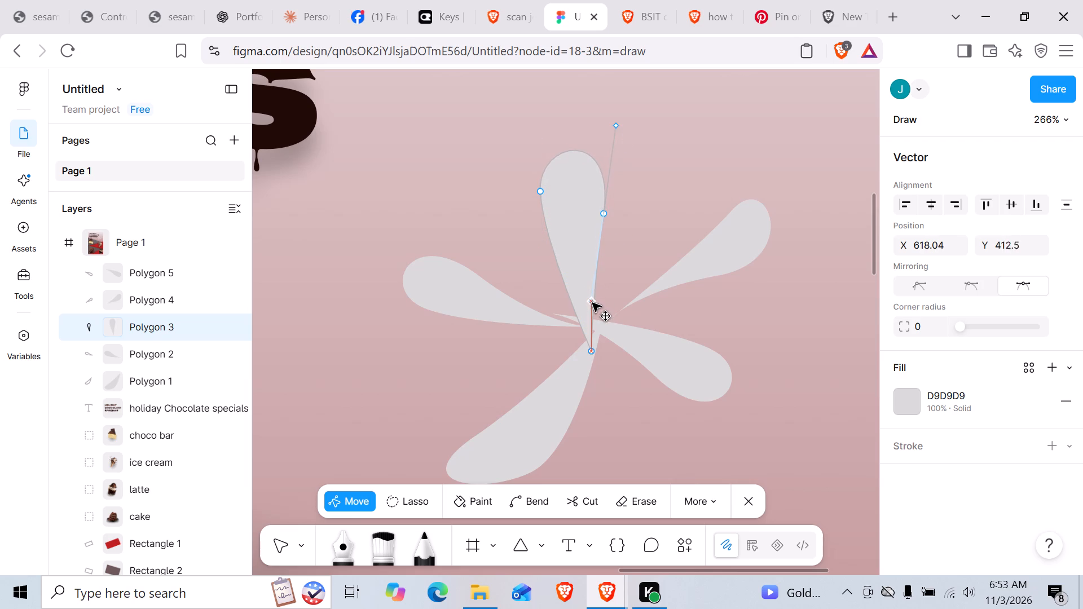
{"action": "left_click_drag", "start_coordinate": [592, 303], "coordinate": [579, 292]}
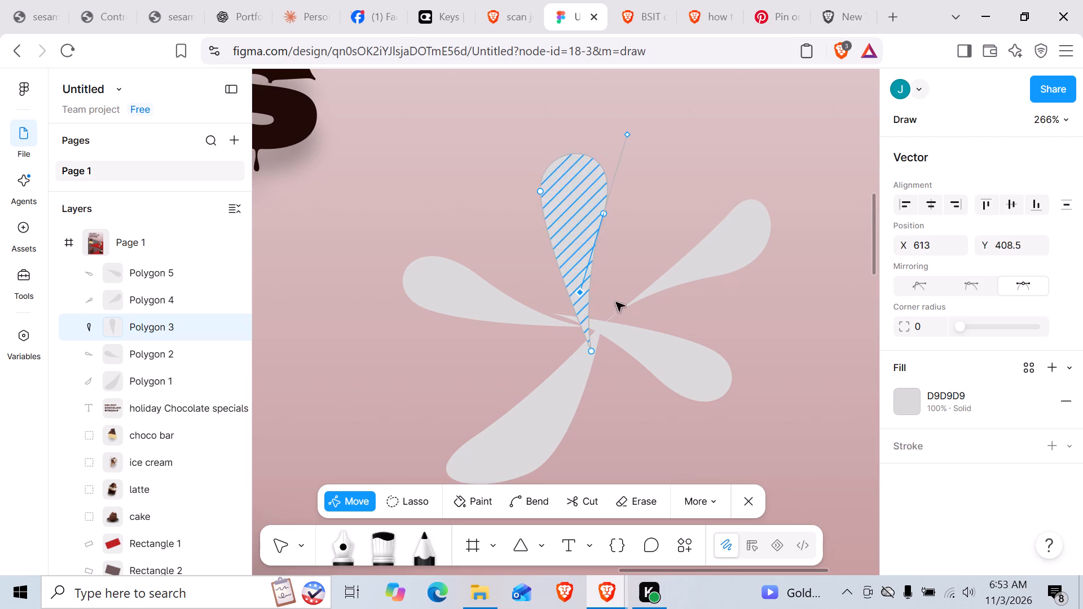
{"action": "left_click", "coordinate": [780, 358]}
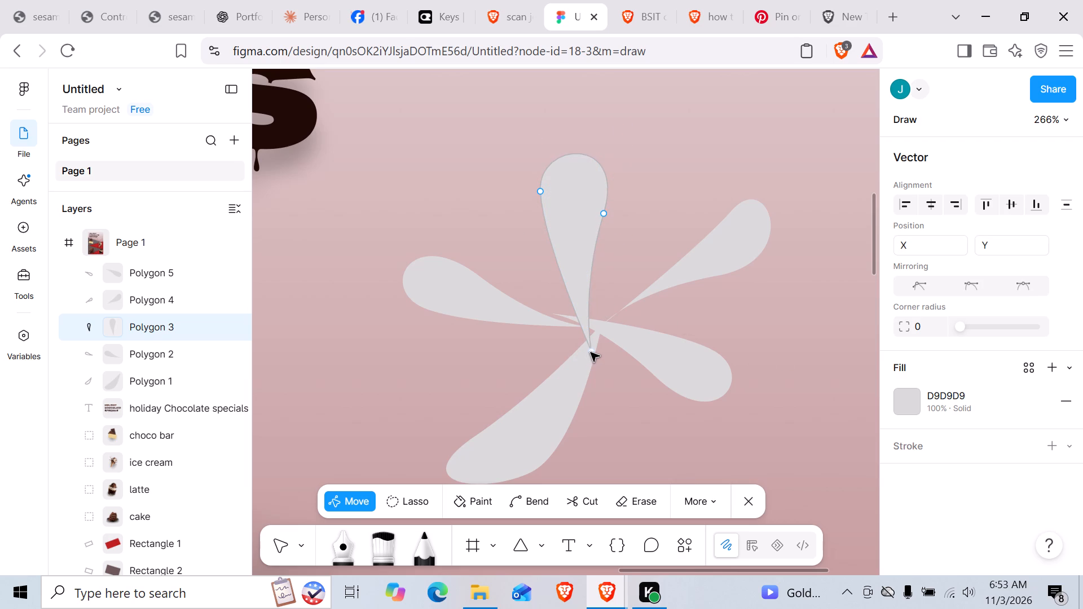
Shorten the upright petal by raising its tip and shifting it left, bend both side curves inward, and finish the vector edit.
{"action": "left_click_drag", "start_coordinate": [592, 351], "coordinate": [592, 319]}
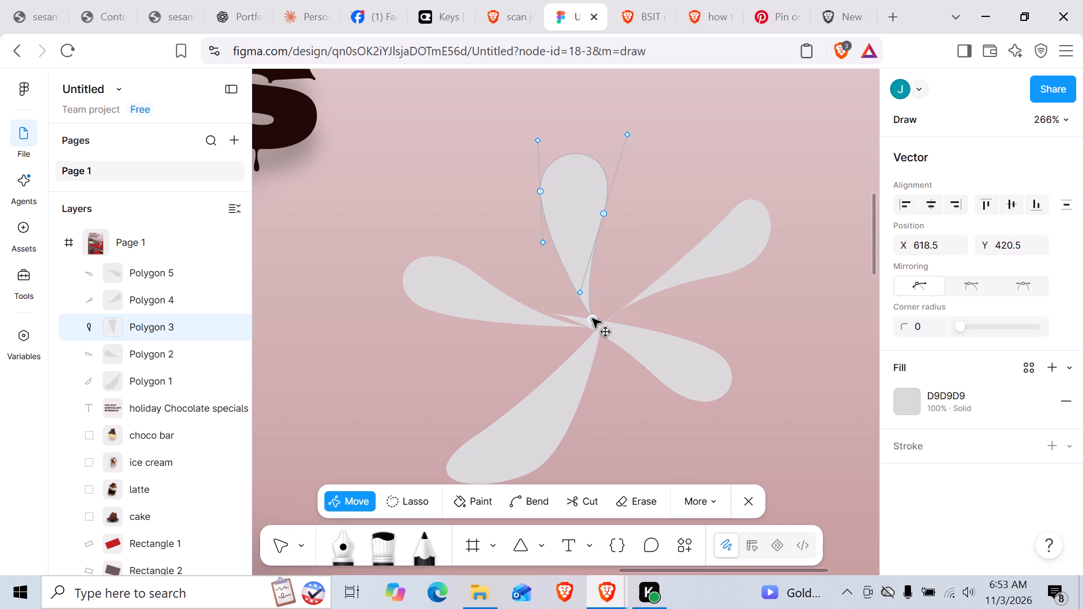
{"action": "left_click_drag", "start_coordinate": [592, 319], "coordinate": [562, 328]}
{"action": "left_click_drag", "start_coordinate": [543, 242], "coordinate": [560, 250]}
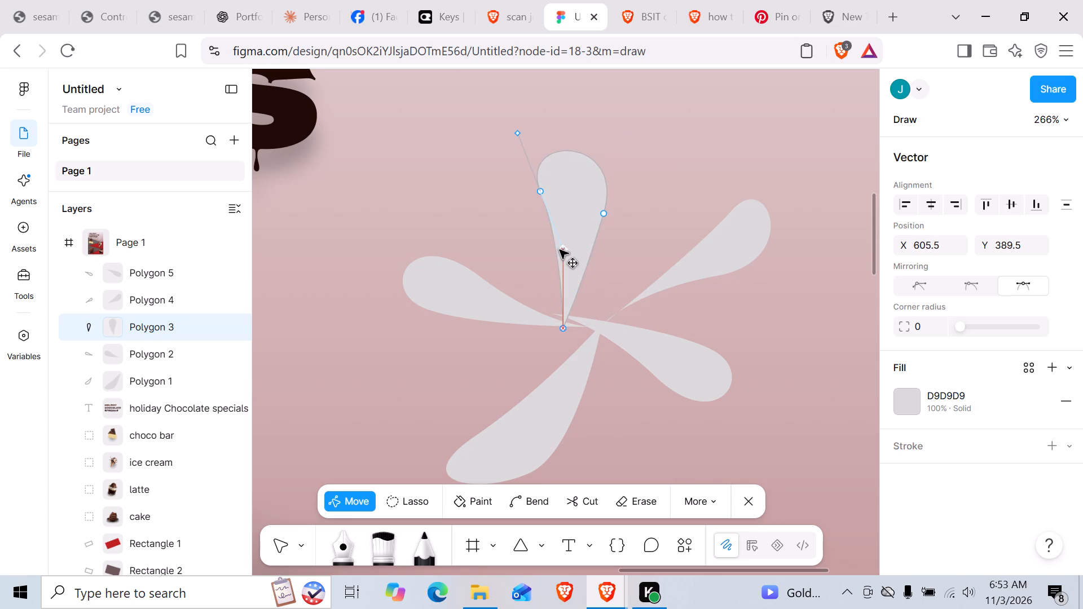
{"action": "left_click_drag", "start_coordinate": [560, 250], "coordinate": [564, 250]}
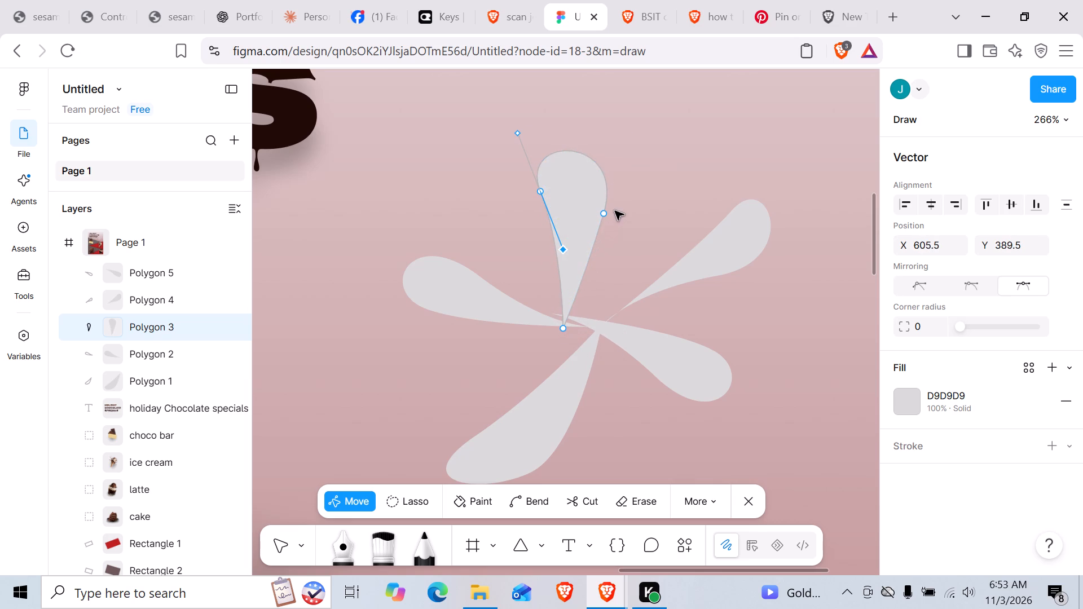
{"action": "left_click", "coordinate": [604, 216]}
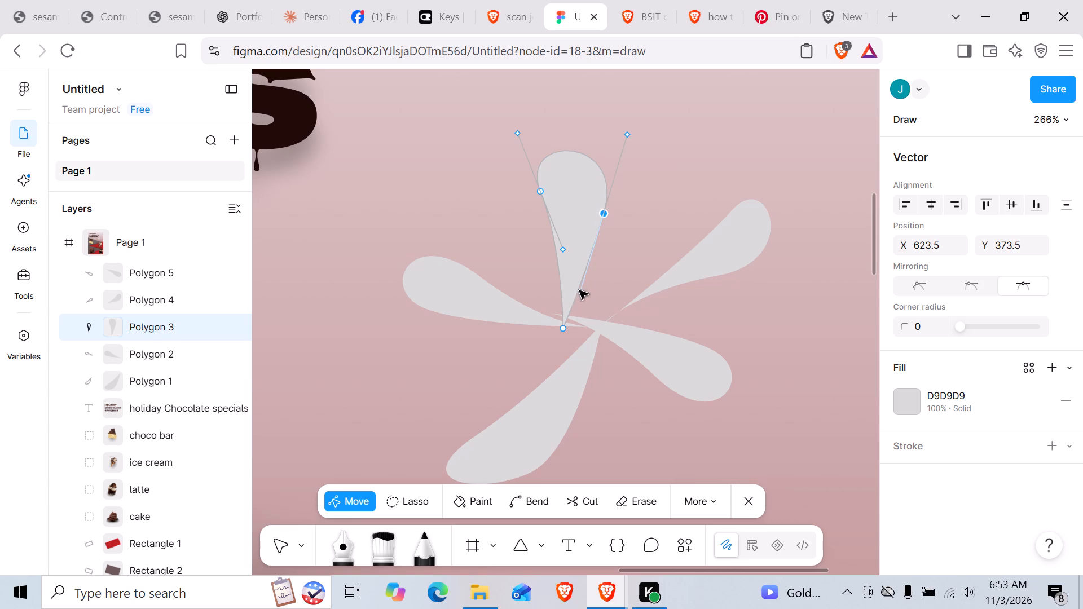
{"action": "left_click_drag", "start_coordinate": [579, 290], "coordinate": [575, 257]}
{"action": "left_click", "coordinate": [628, 259]}
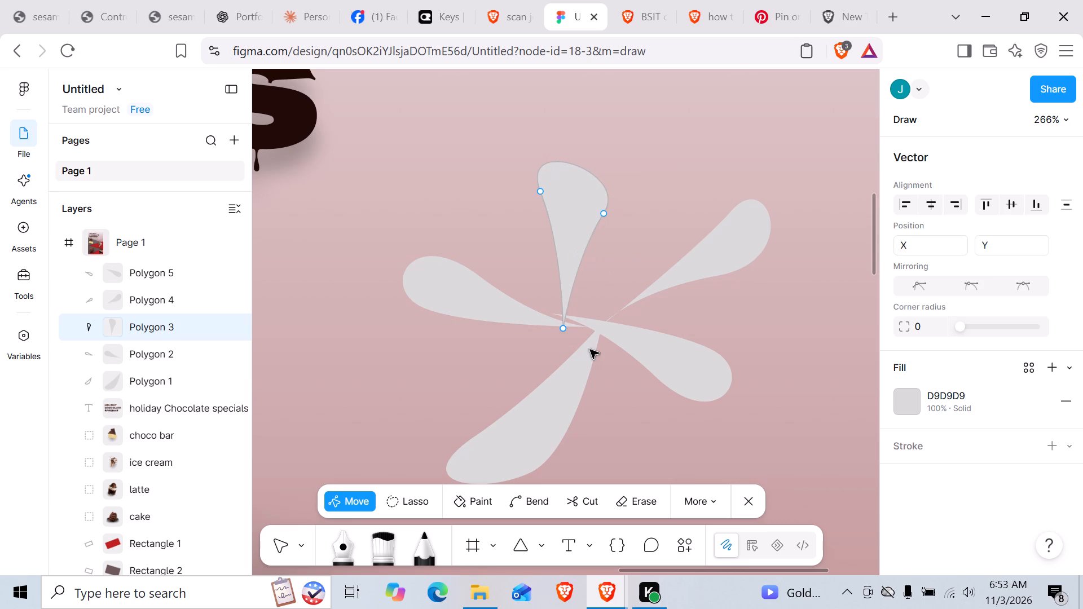
{"action": "left_click", "coordinate": [747, 502]}
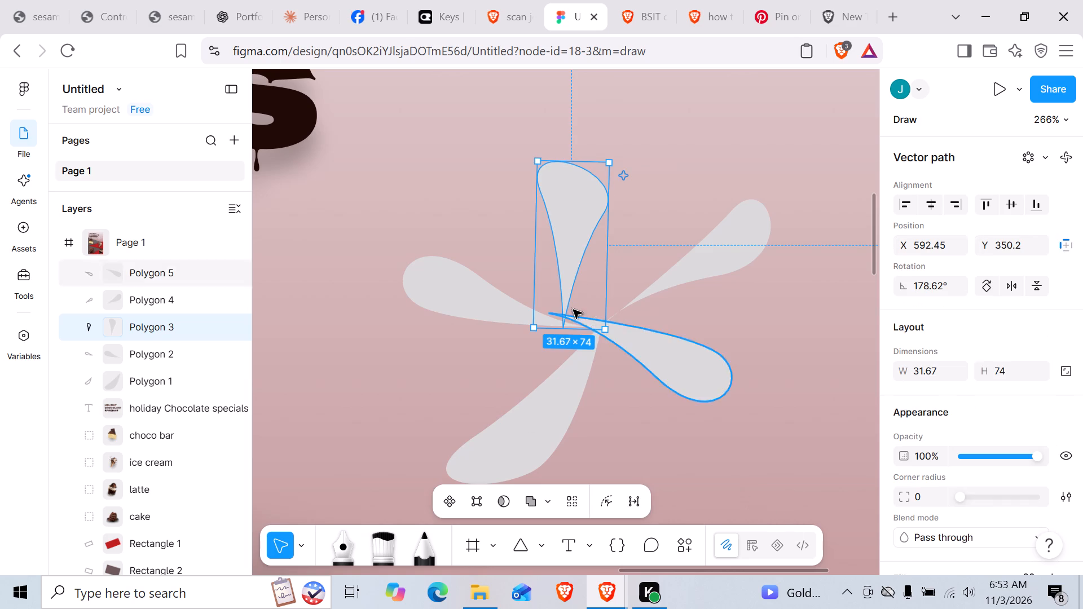
Rotate the reshaped upright petal to about -173° and place its tip at the flower's centre.
{"action": "left_click_drag", "start_coordinate": [570, 272], "coordinate": [600, 272]}
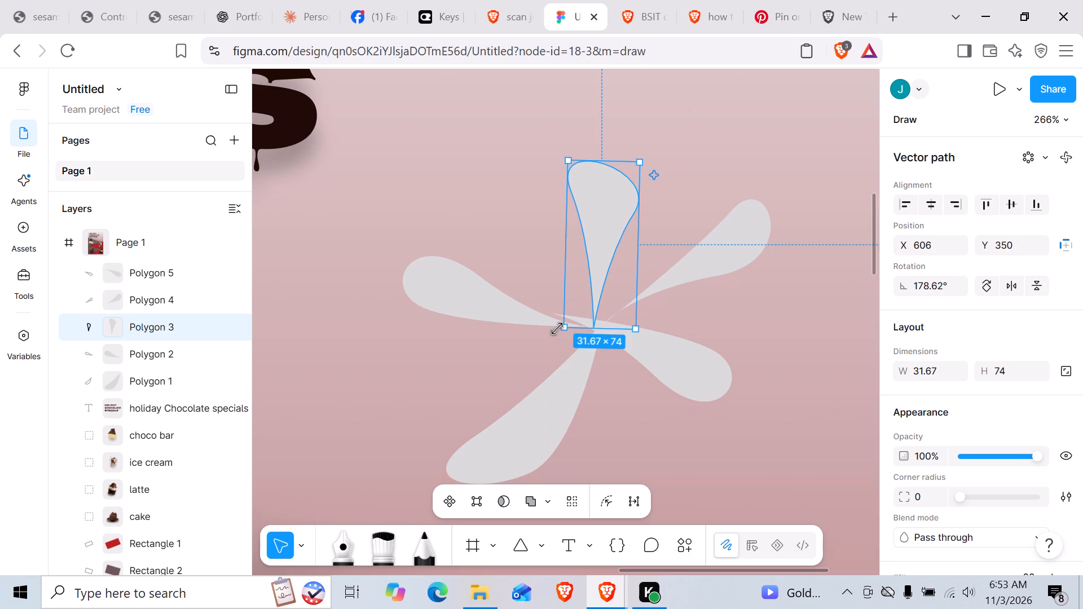
{"action": "left_click_drag", "start_coordinate": [554, 330], "coordinate": [567, 339]}
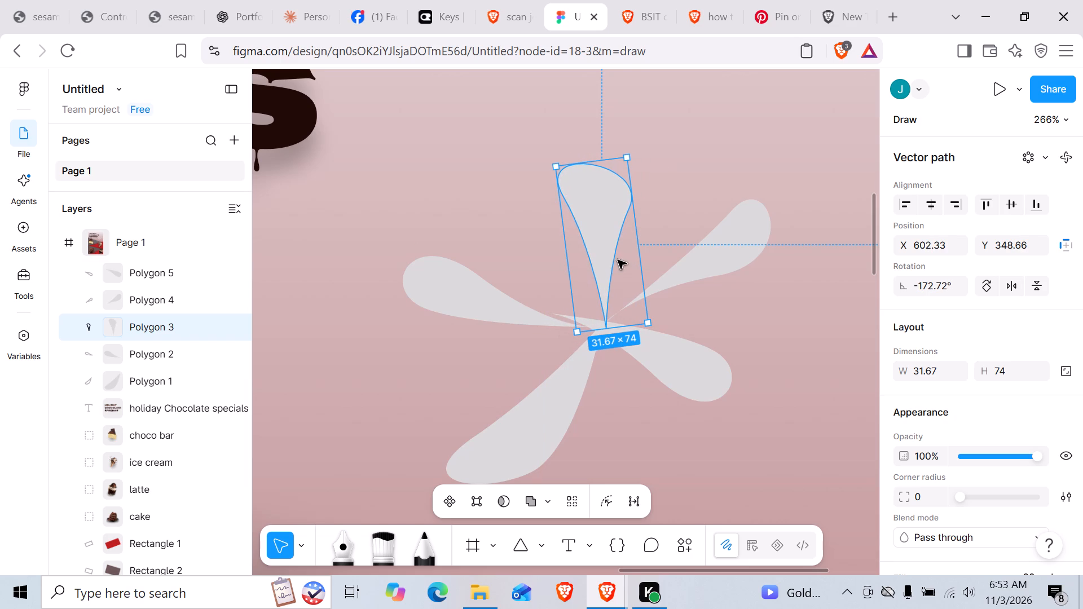
{"action": "left_click_drag", "start_coordinate": [608, 248], "coordinate": [592, 261]}
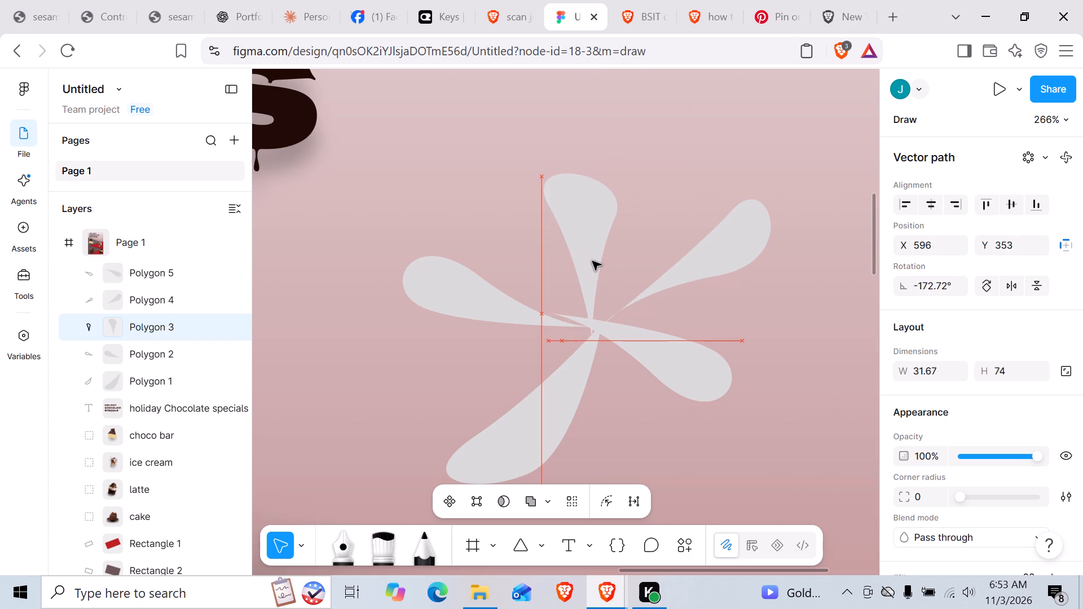
{"action": "left_click_drag", "start_coordinate": [592, 261], "coordinate": [593, 249]}
{"action": "left_click", "coordinate": [827, 356]}
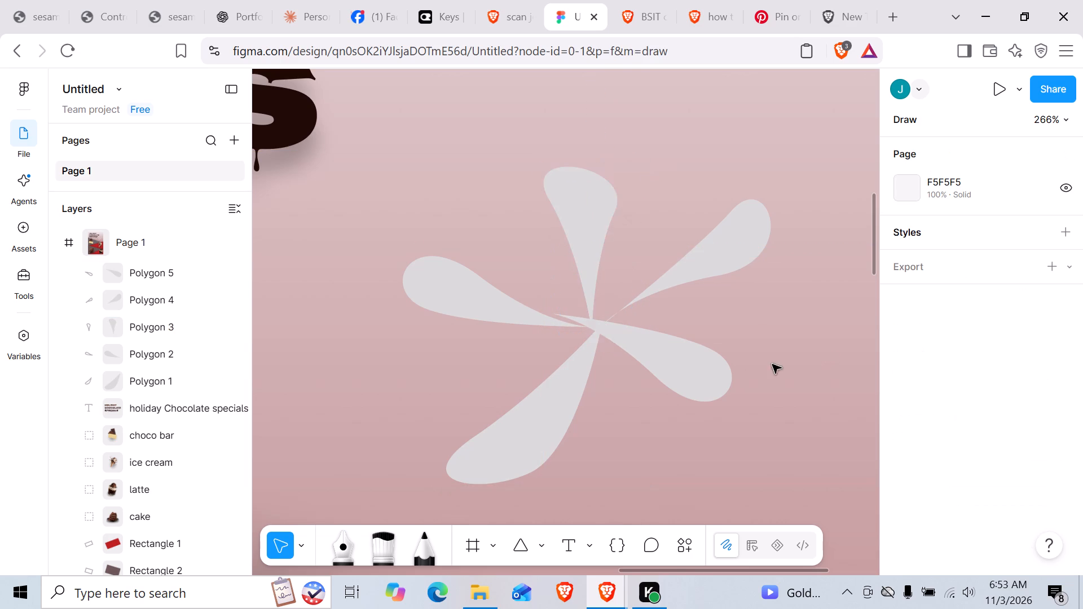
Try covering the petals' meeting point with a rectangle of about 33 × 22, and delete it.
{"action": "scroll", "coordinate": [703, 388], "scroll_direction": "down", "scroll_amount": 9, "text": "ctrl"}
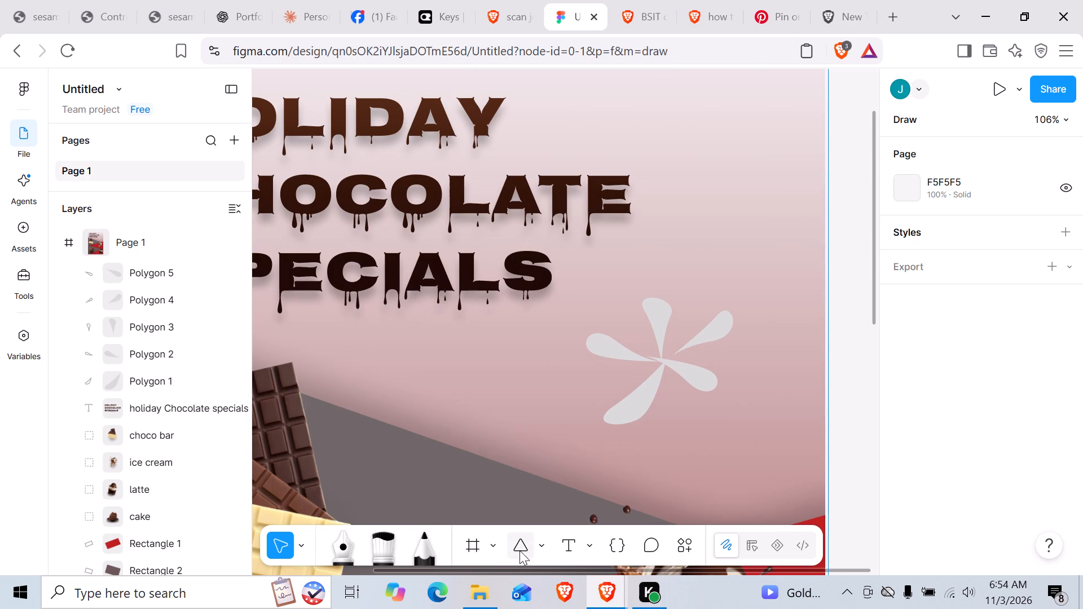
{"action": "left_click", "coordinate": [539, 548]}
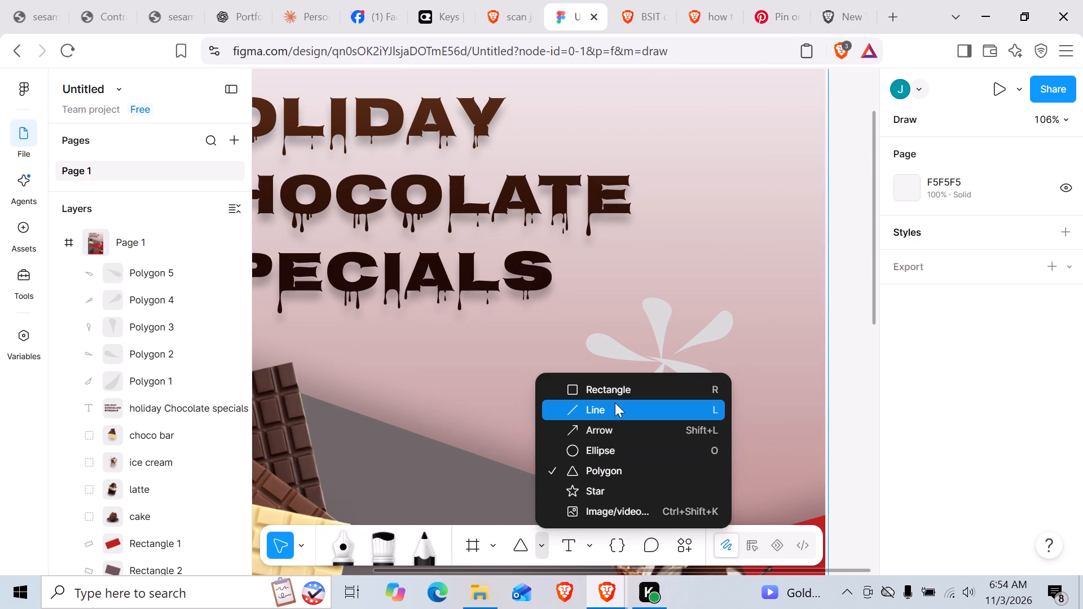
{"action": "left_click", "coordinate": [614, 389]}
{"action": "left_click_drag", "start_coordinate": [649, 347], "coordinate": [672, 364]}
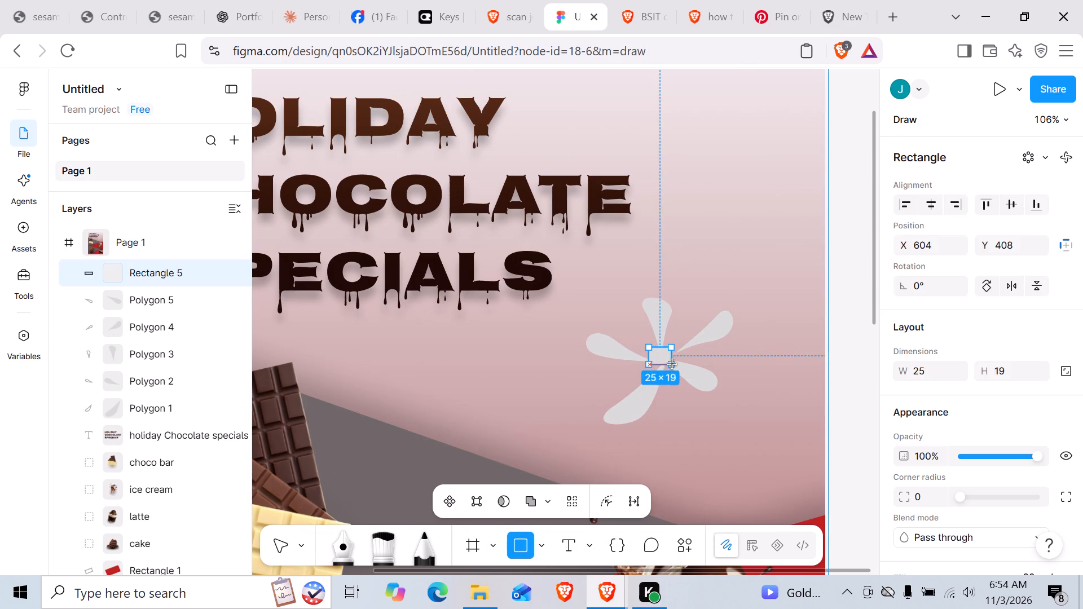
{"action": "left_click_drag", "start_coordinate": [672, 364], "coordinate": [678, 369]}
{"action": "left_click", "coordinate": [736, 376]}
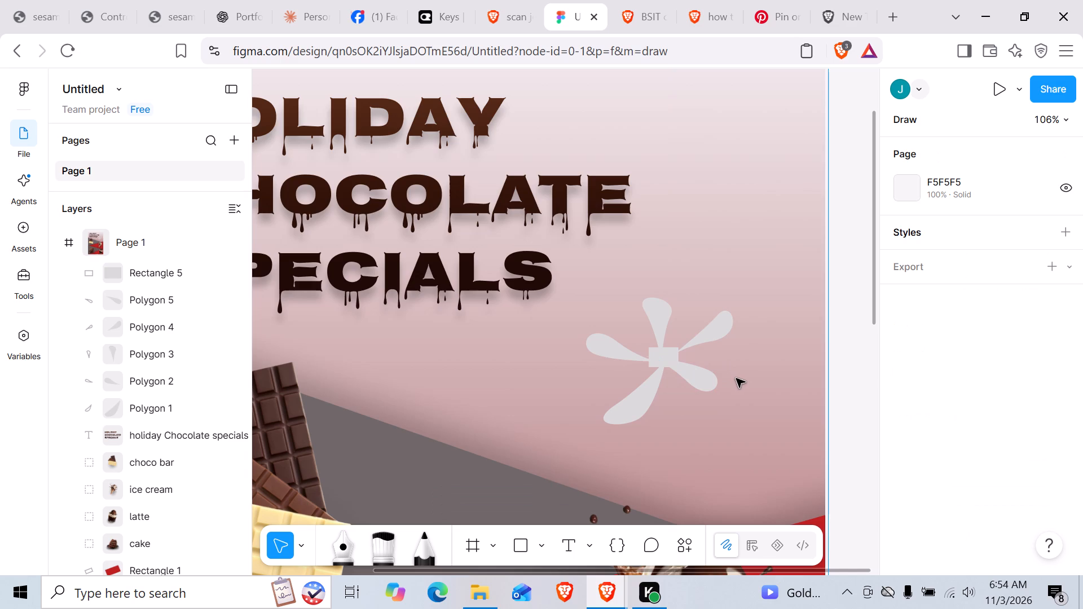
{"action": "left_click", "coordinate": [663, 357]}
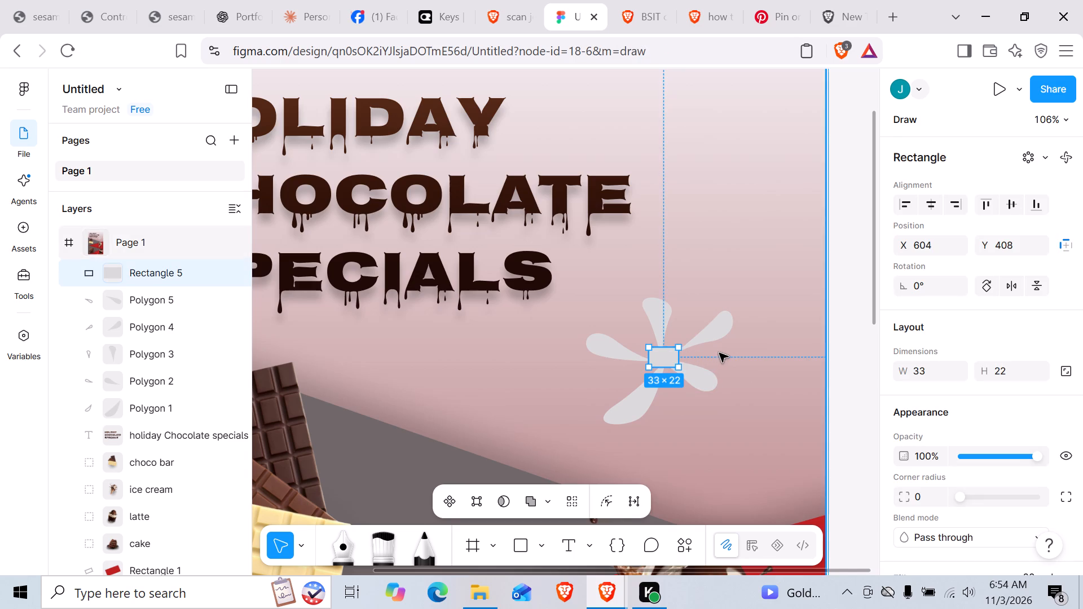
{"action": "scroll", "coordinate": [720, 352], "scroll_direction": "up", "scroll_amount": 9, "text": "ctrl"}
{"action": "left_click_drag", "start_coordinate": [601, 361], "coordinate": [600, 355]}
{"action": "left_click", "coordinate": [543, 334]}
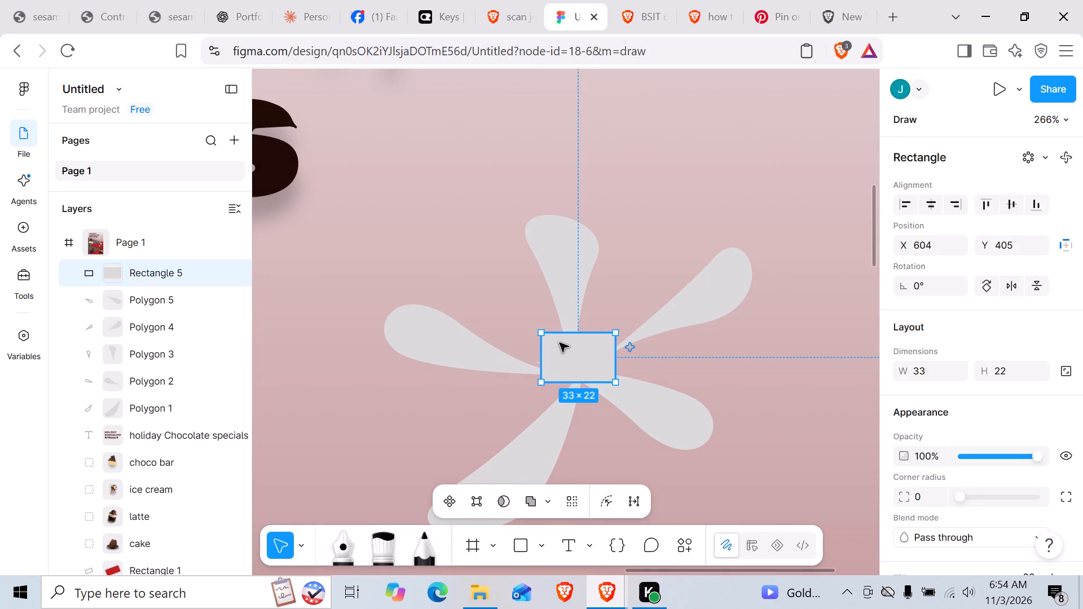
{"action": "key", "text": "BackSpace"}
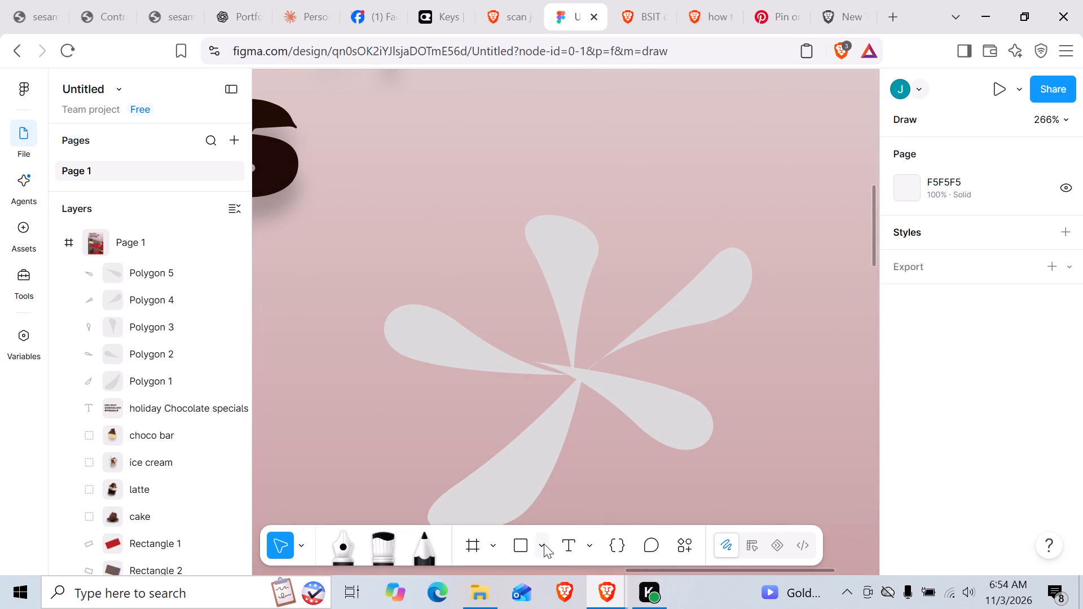
Draw an ellipse of about 40 × 33 over the petals' meeting point.
{"action": "left_click", "coordinate": [540, 544]}
{"action": "left_click", "coordinate": [589, 449]}
{"action": "left_click_drag", "start_coordinate": [534, 329], "coordinate": [623, 405]}
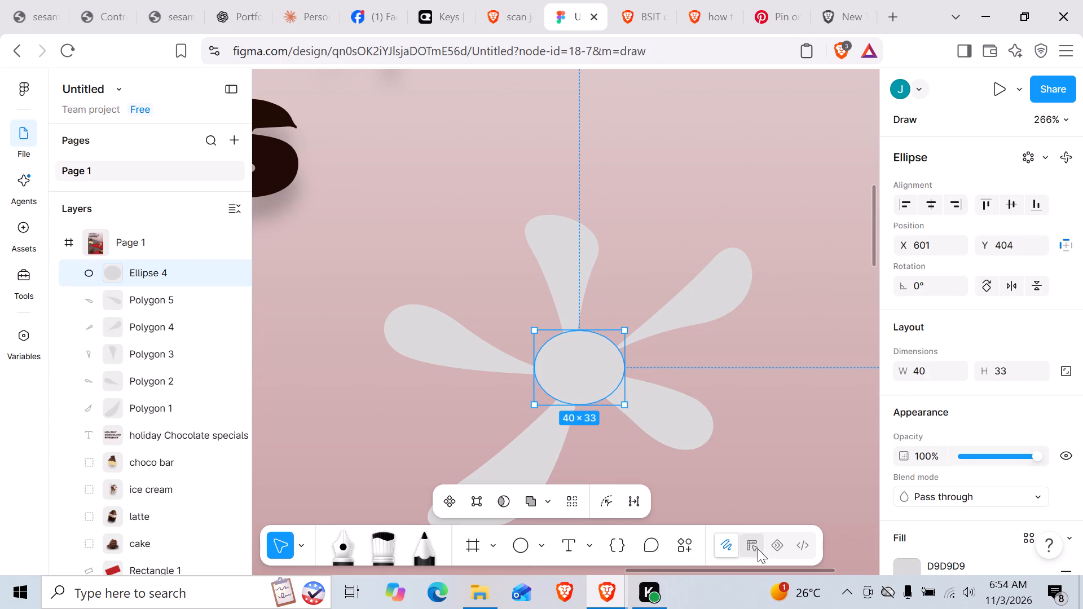
Open the centre ellipse for vector editing, pull its left point outward and reshape the curve above that point.
{"action": "left_click", "coordinate": [476, 495]}
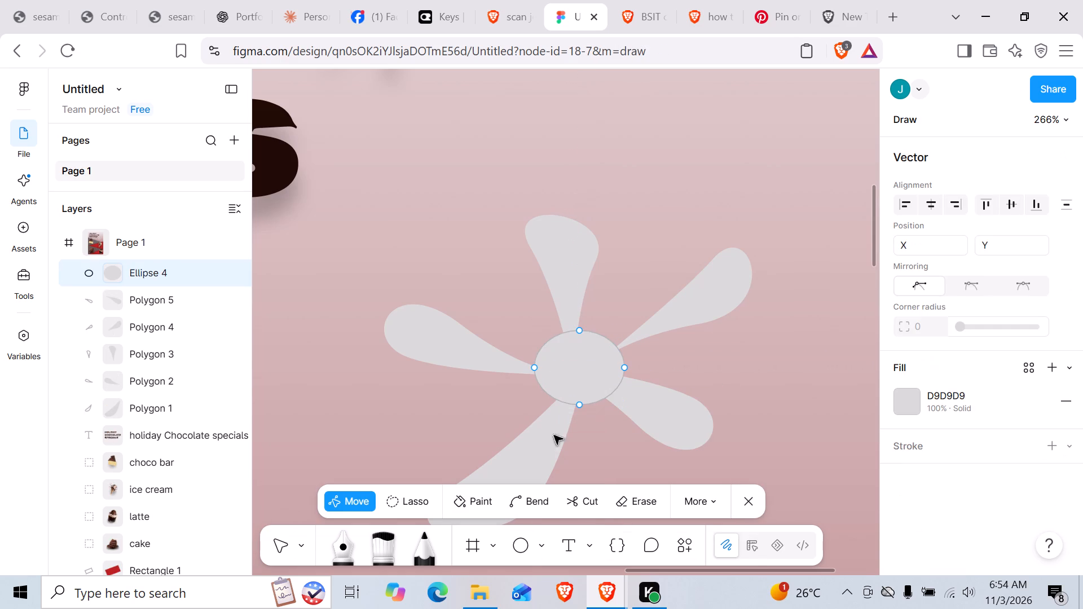
{"action": "left_click_drag", "start_coordinate": [536, 367], "coordinate": [545, 374]}
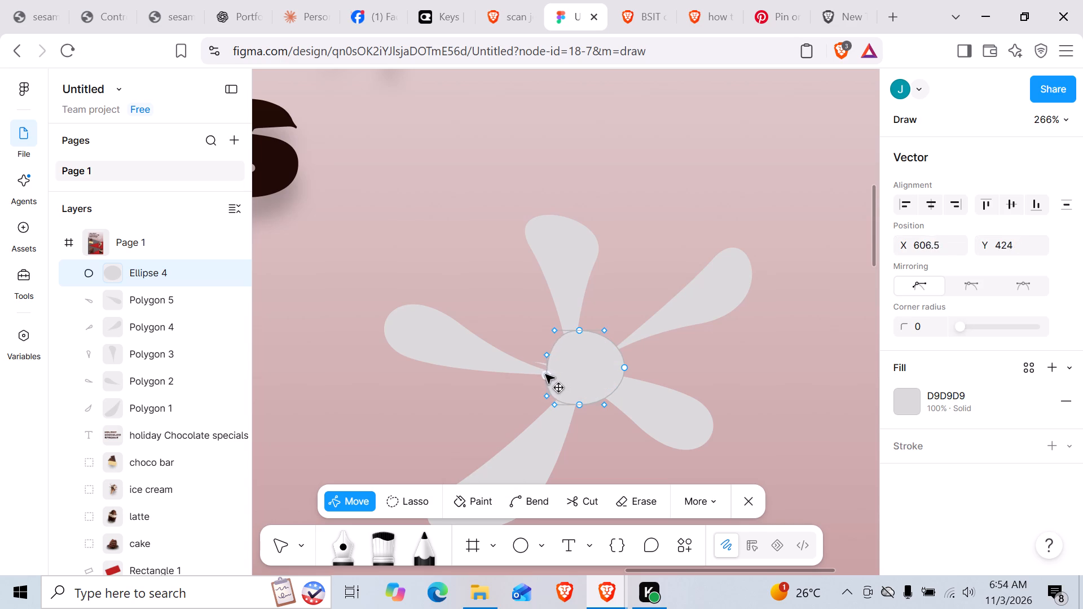
{"action": "left_click_drag", "start_coordinate": [545, 374], "coordinate": [524, 368]}
{"action": "left_click_drag", "start_coordinate": [524, 346], "coordinate": [536, 350]}
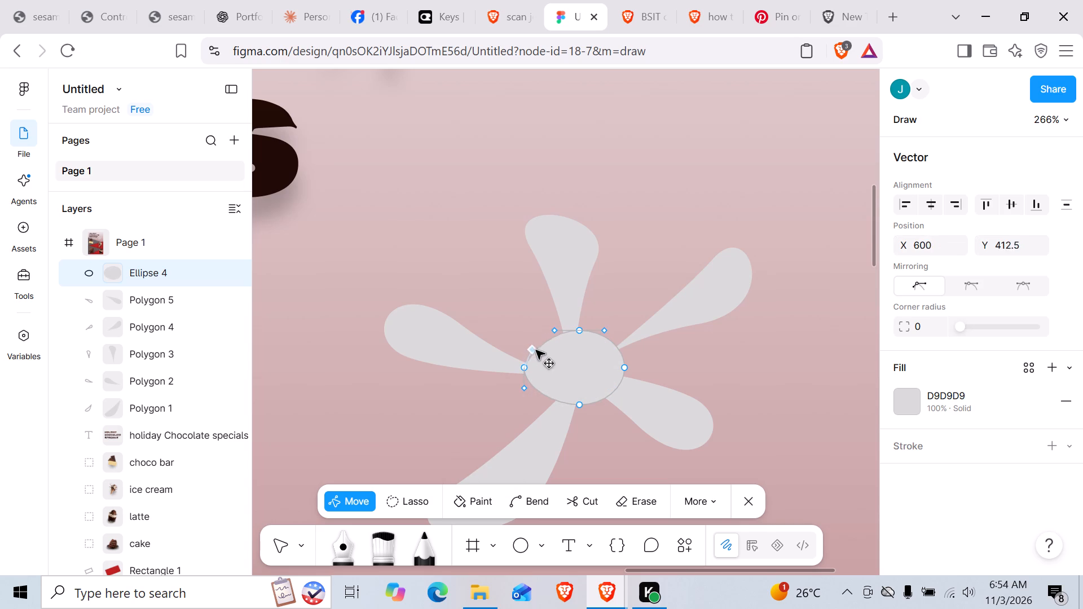
{"action": "left_click_drag", "start_coordinate": [536, 350], "coordinate": [546, 343]}
Shift the centre shape up and left and enlarge it until it reaches the bases of all five petals.
{"action": "left_click_drag", "start_coordinate": [552, 365], "coordinate": [534, 361]}
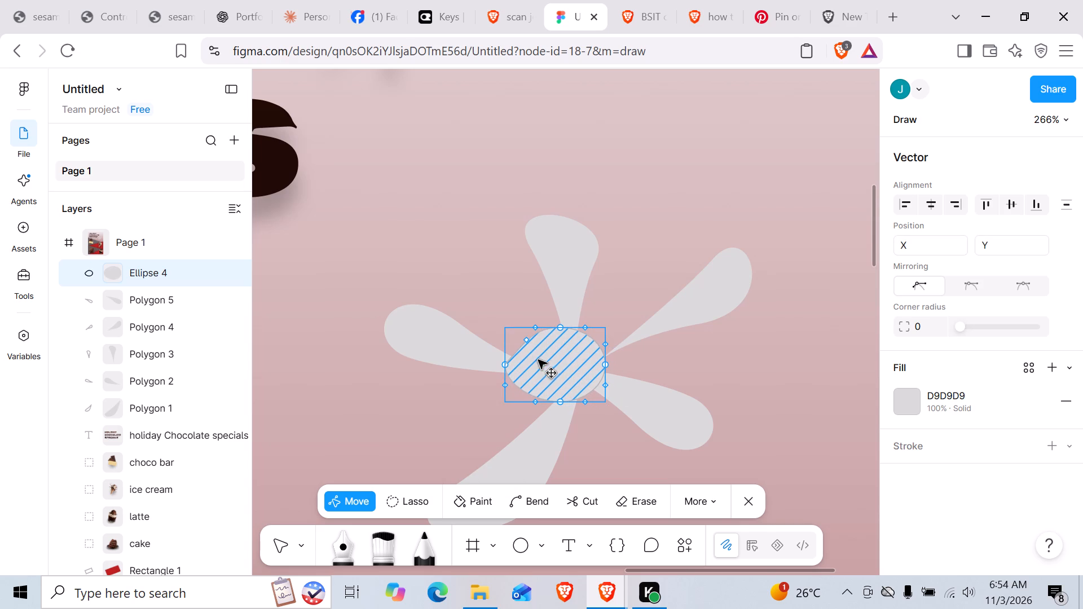
{"action": "left_click_drag", "start_coordinate": [605, 401], "coordinate": [635, 417]}
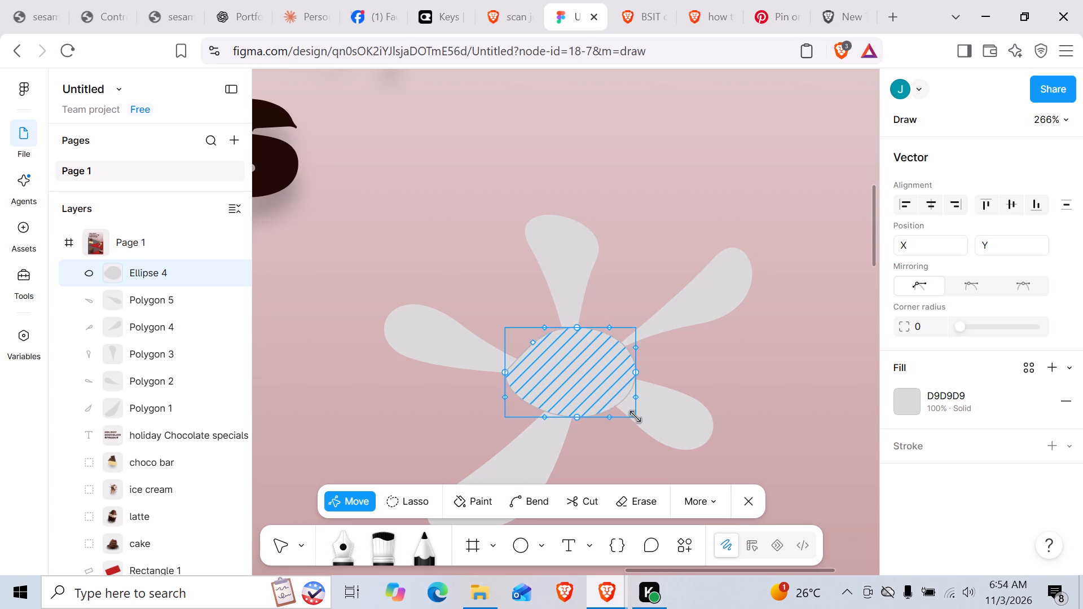
{"action": "left_click_drag", "start_coordinate": [635, 417], "coordinate": [633, 417]}
{"action": "left_click_drag", "start_coordinate": [595, 383], "coordinate": [578, 370]}
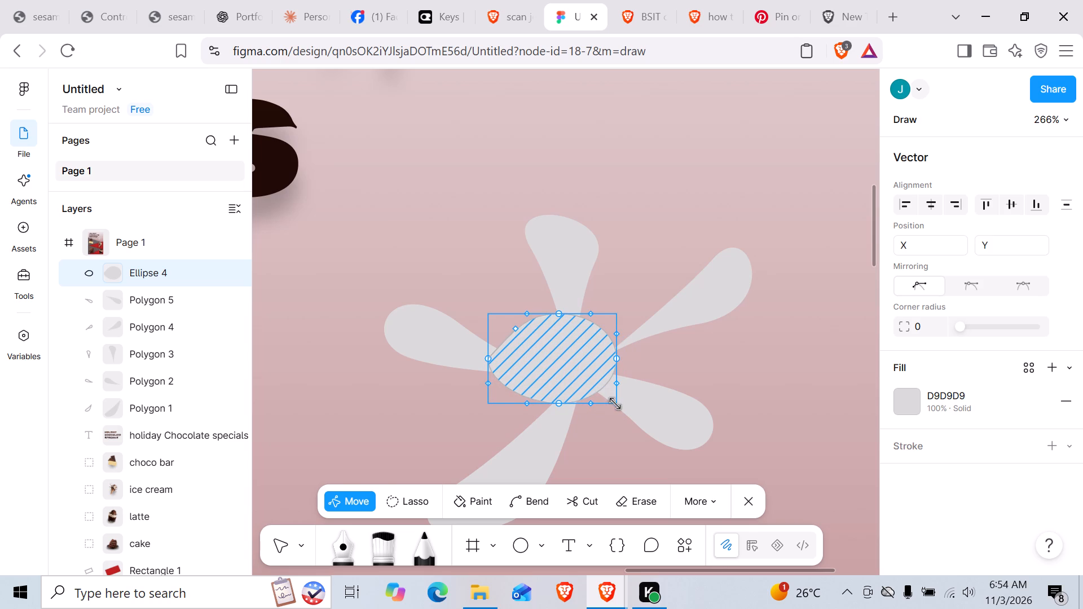
{"action": "left_click_drag", "start_coordinate": [615, 404], "coordinate": [631, 412]}
{"action": "left_click_drag", "start_coordinate": [532, 412], "coordinate": [545, 384]}
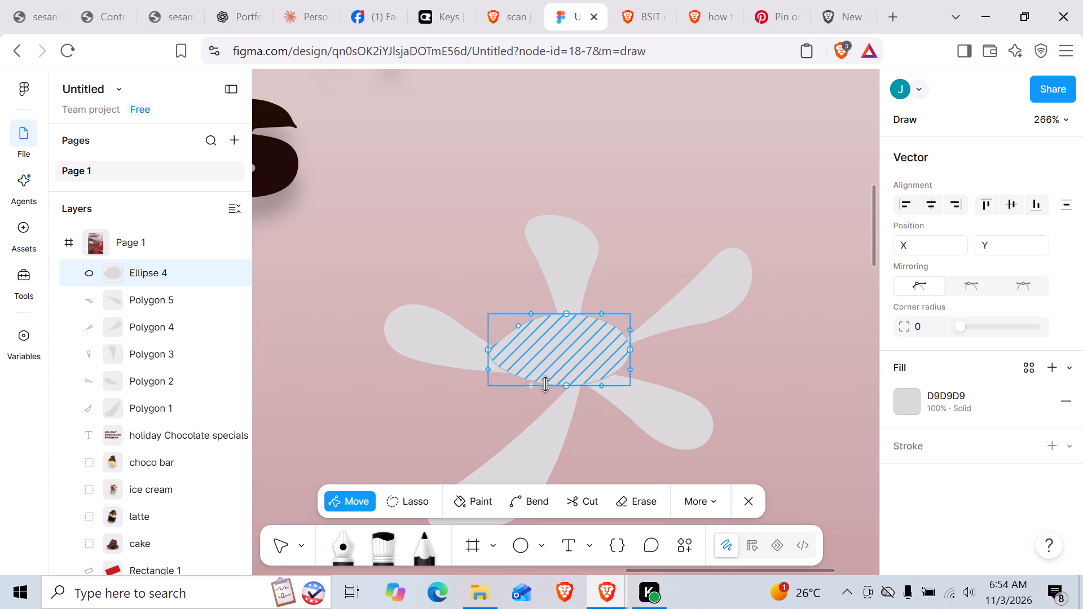
{"action": "left_click_drag", "start_coordinate": [545, 384], "coordinate": [547, 416]}
{"action": "left_click", "coordinate": [569, 411]}
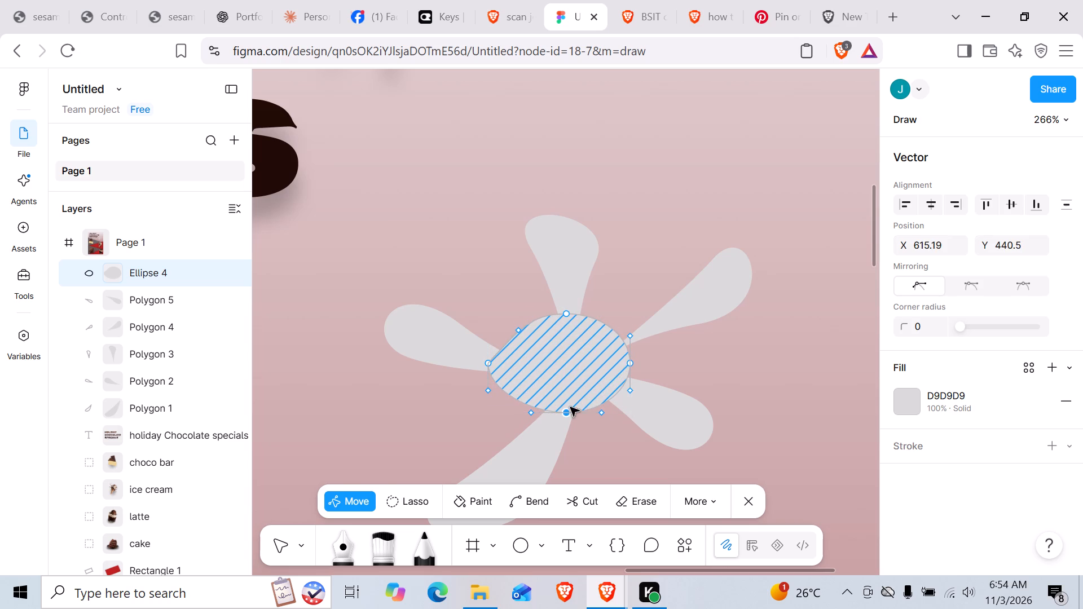
Bend the centre shape's lower-left and upper-left edges inward so they flow into the neighbouring petals.
{"action": "left_click_drag", "start_coordinate": [530, 412], "coordinate": [556, 383]}
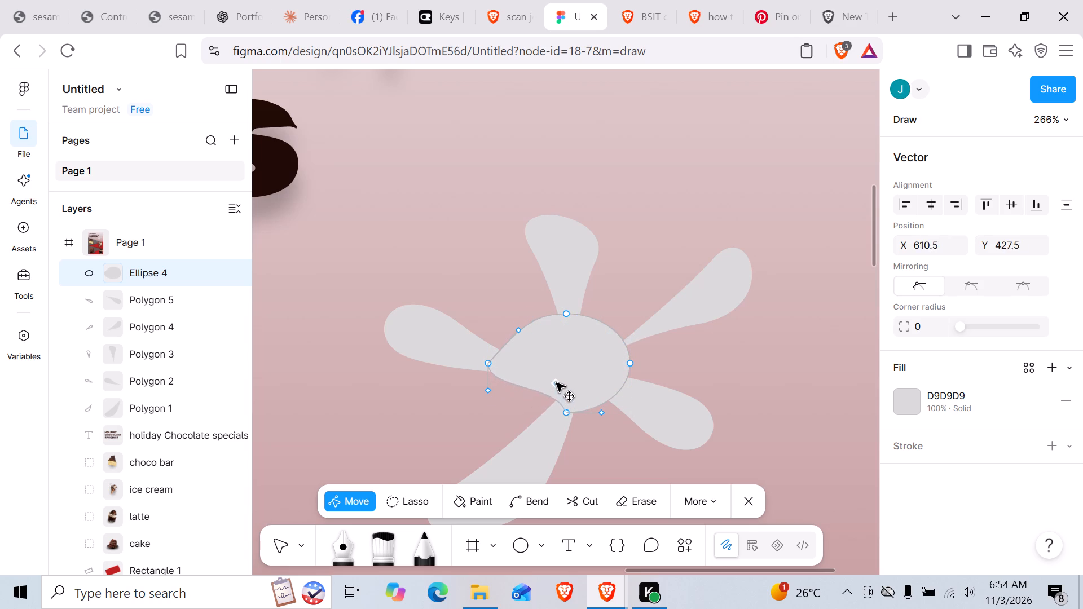
{"action": "left_click_drag", "start_coordinate": [556, 383], "coordinate": [566, 378]}
{"action": "left_click", "coordinate": [732, 369]}
{"action": "scroll", "coordinate": [732, 369], "scroll_direction": "down", "scroll_amount": 7, "text": "ctrl"}
{"action": "scroll", "coordinate": [732, 369], "scroll_direction": "up", "scroll_amount": 6, "text": "ctrl"}
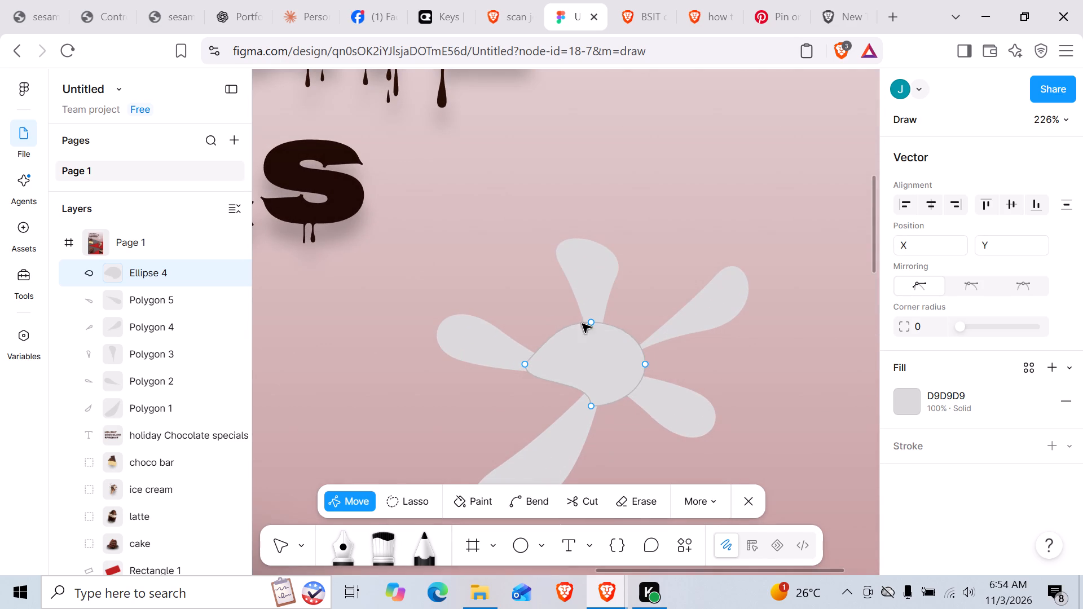
{"action": "left_click", "coordinate": [593, 323]}
{"action": "left_click_drag", "start_coordinate": [560, 322], "coordinate": [563, 330]}
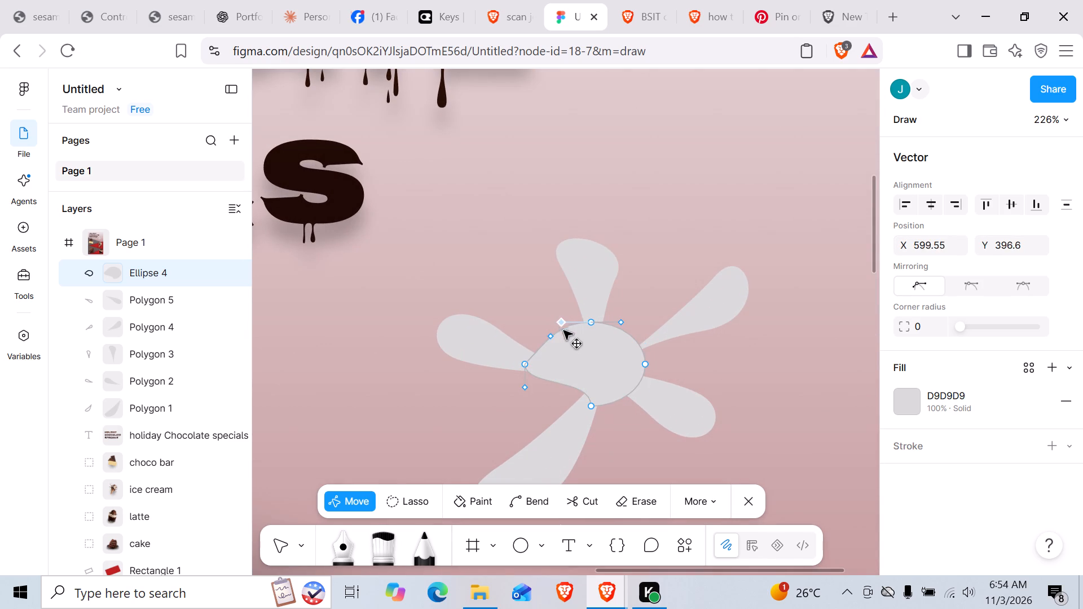
{"action": "left_click_drag", "start_coordinate": [563, 330], "coordinate": [594, 362]}
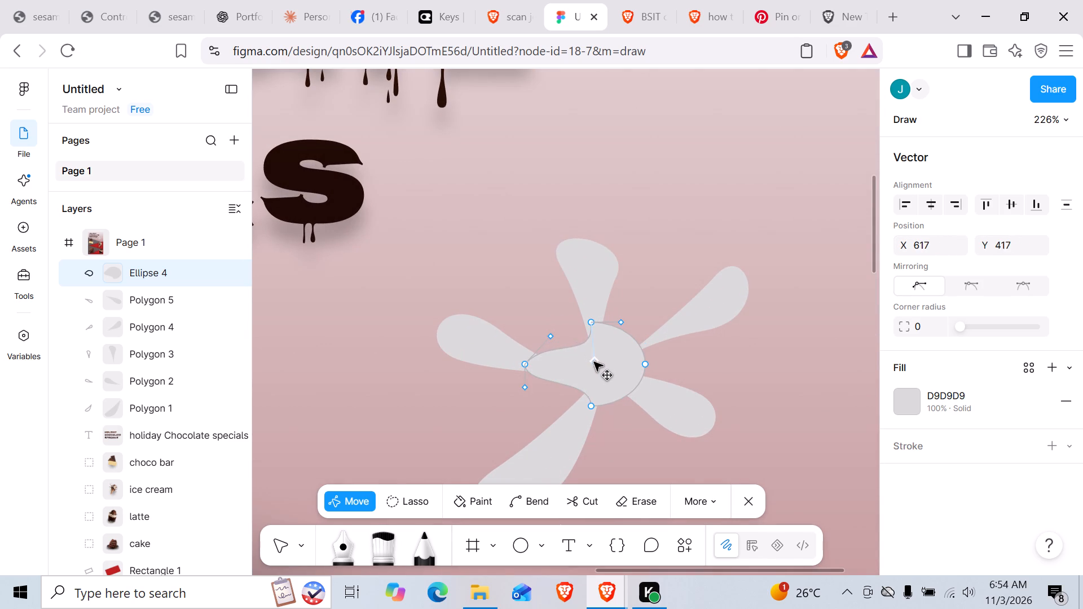
{"action": "left_click_drag", "start_coordinate": [594, 362], "coordinate": [573, 356]}
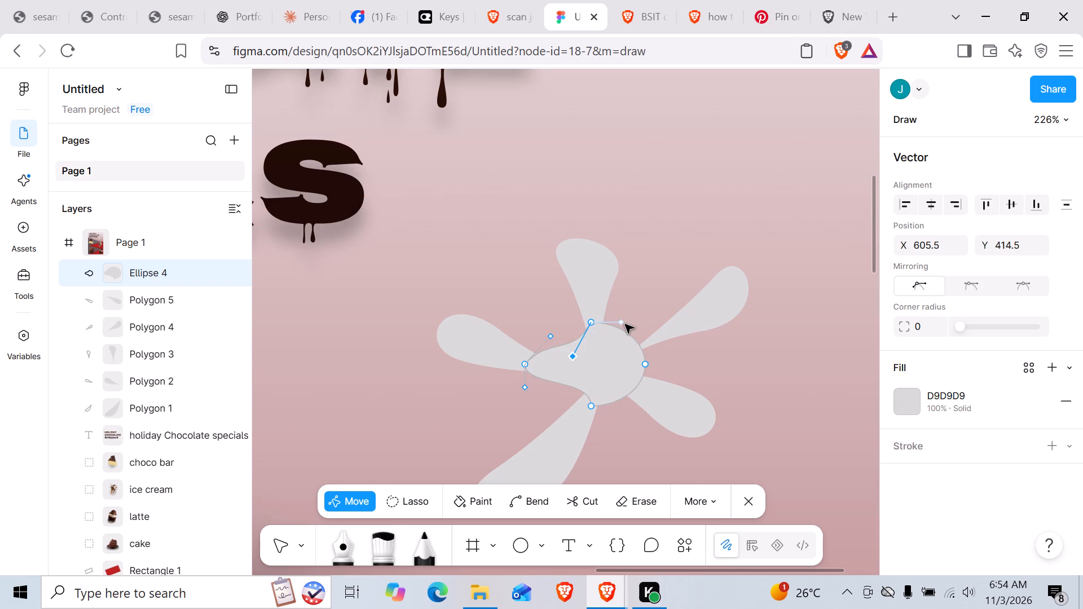
Curve the centre shape's upper-right edge inward between the upright petal and the upper-right petal.
{"action": "left_click_drag", "start_coordinate": [622, 323], "coordinate": [632, 322]}
{"action": "left_click_drag", "start_coordinate": [646, 342], "coordinate": [645, 342]}
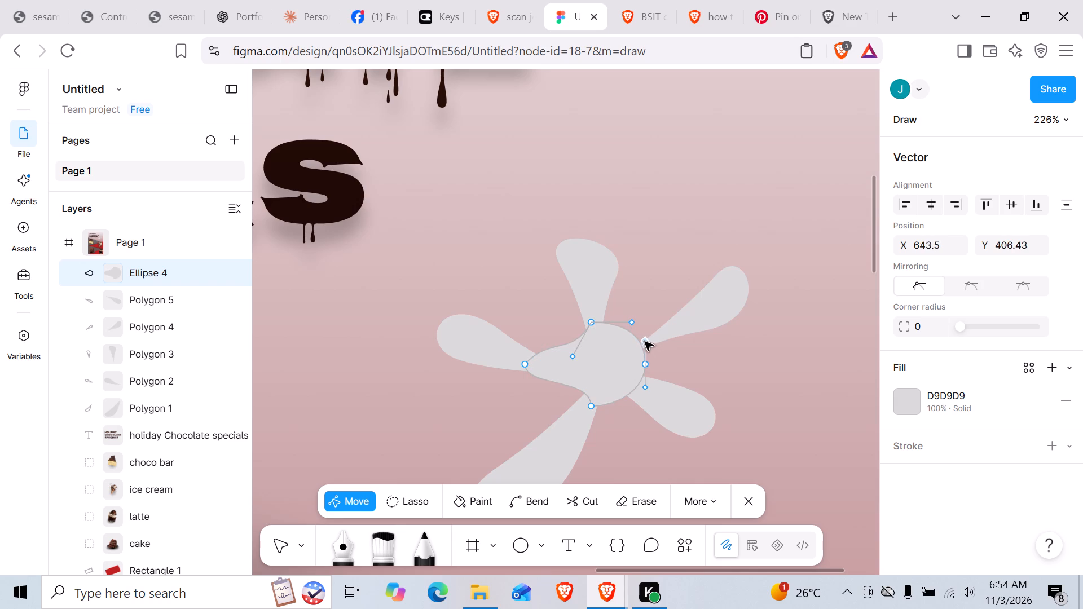
{"action": "left_click_drag", "start_coordinate": [645, 342], "coordinate": [652, 338]}
{"action": "left_click_drag", "start_coordinate": [652, 338], "coordinate": [667, 341]}
{"action": "left_click_drag", "start_coordinate": [632, 320], "coordinate": [627, 344]}
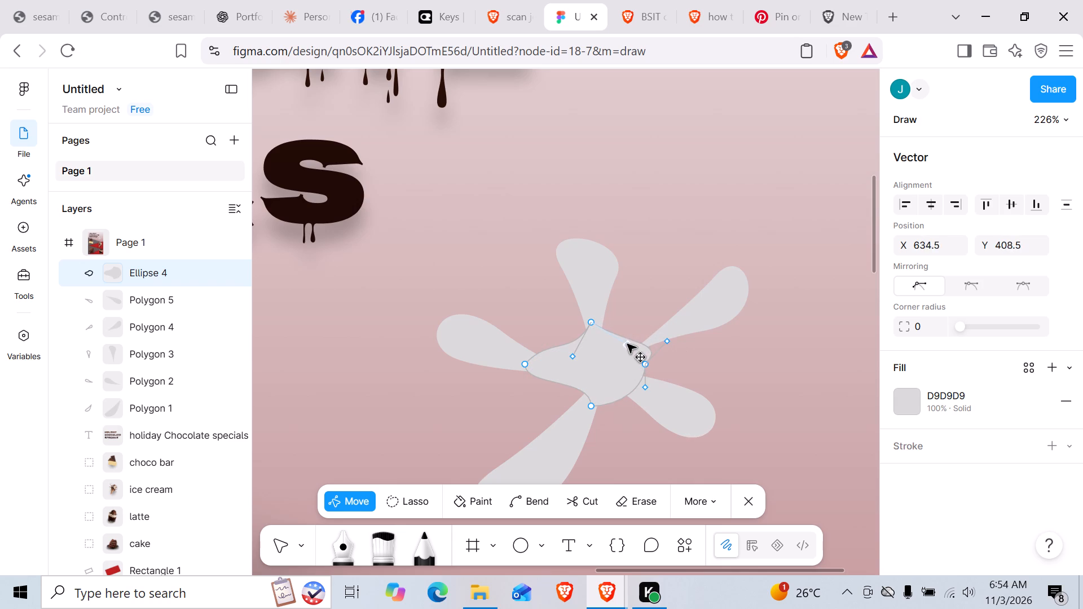
{"action": "left_click_drag", "start_coordinate": [627, 344], "coordinate": [622, 348]}
{"action": "left_click_drag", "start_coordinate": [668, 340], "coordinate": [665, 330]}
{"action": "left_click_drag", "start_coordinate": [665, 330], "coordinate": [665, 332]}
Bend the centre shape's lower-right edge inward, setting the right point's lower handle near X 630, Y 422.
{"action": "left_click_drag", "start_coordinate": [647, 384], "coordinate": [640, 382]}
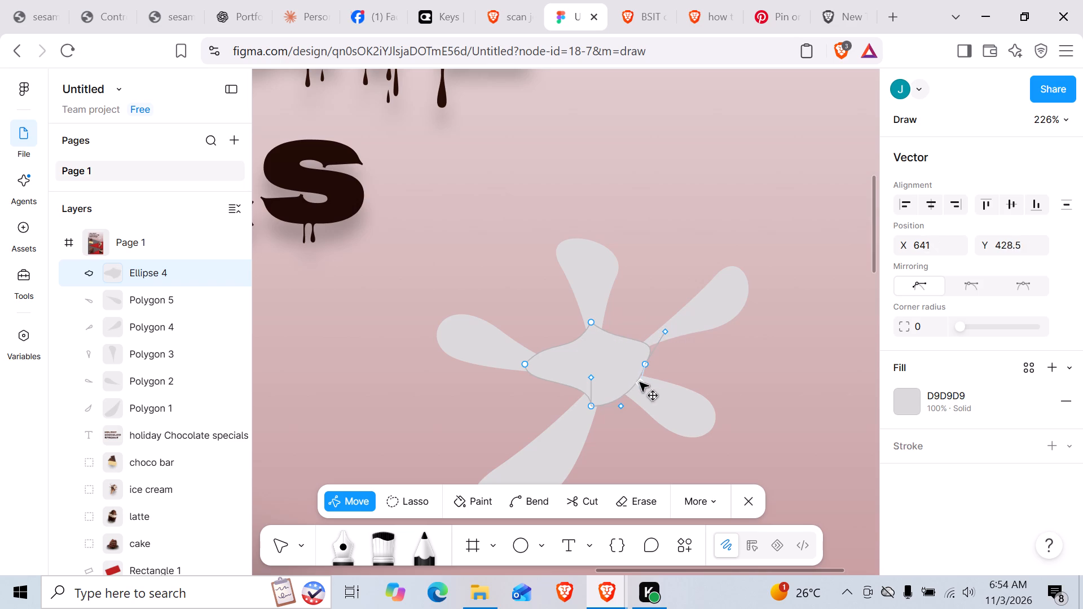
{"action": "left_click_drag", "start_coordinate": [640, 382], "coordinate": [619, 372]}
{"action": "left_click_drag", "start_coordinate": [619, 372], "coordinate": [618, 370]}
{"action": "left_click", "coordinate": [703, 371]}
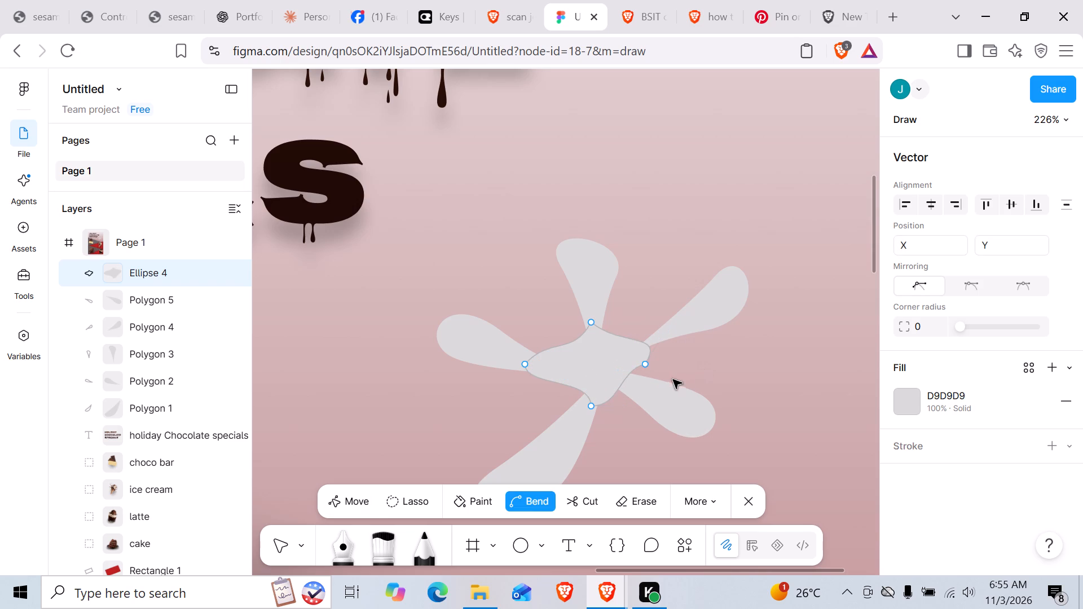
Extend the centre shape into the petals by moving its bottom point to about X 608.5, Y 451 and top point to X 612.5, Y 383.
{"action": "scroll", "coordinate": [669, 379], "scroll_direction": "down", "scroll_amount": 4, "text": "ctrl"}
{"action": "left_click_drag", "start_coordinate": [620, 397], "coordinate": [610, 414]}
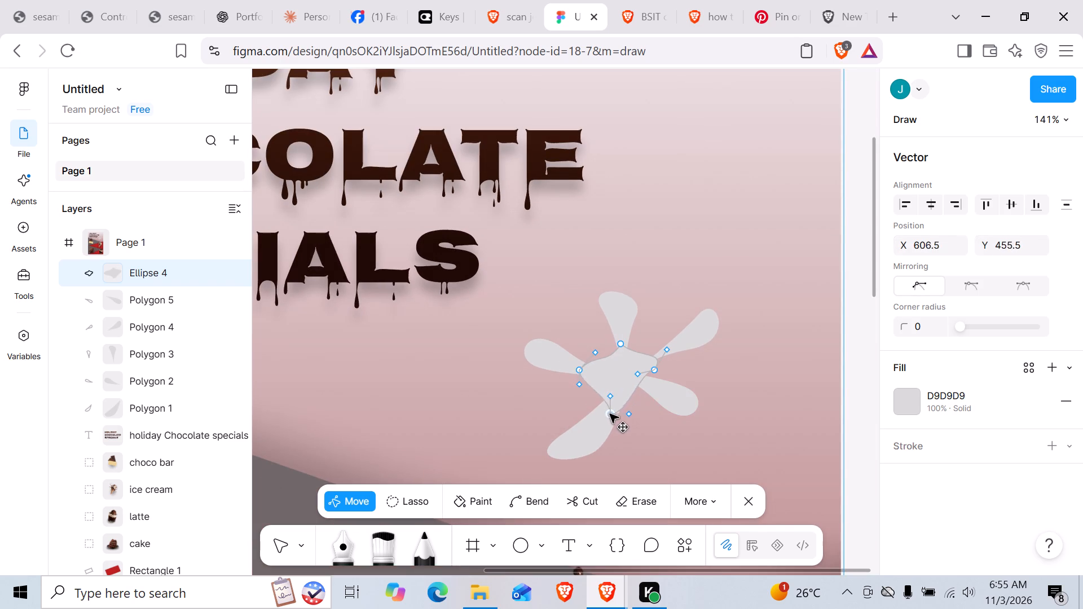
{"action": "left_click_drag", "start_coordinate": [610, 414], "coordinate": [613, 408]}
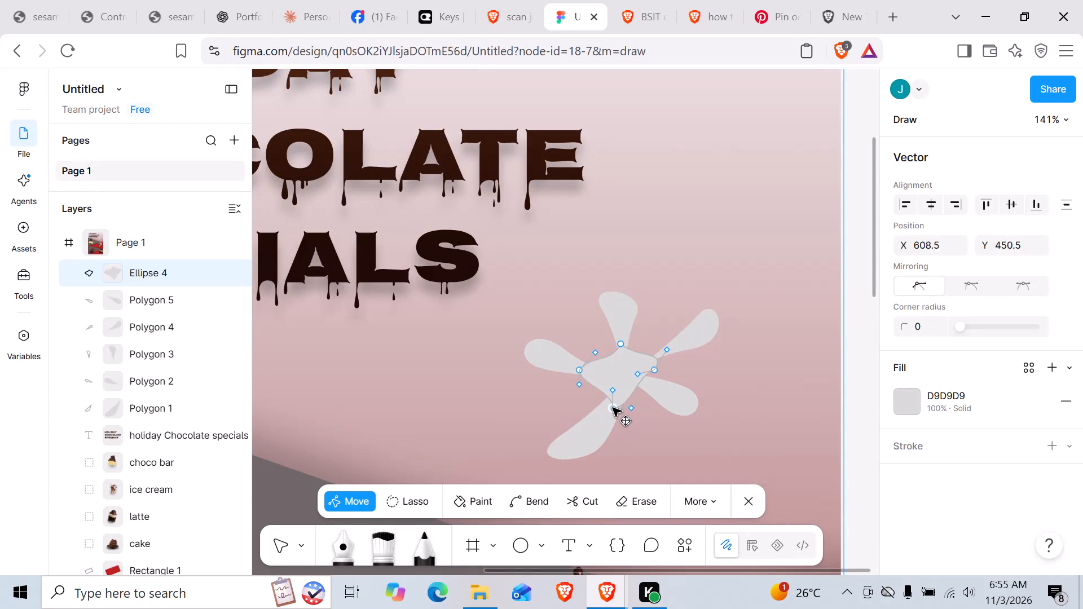
{"action": "left_click_drag", "start_coordinate": [613, 408], "coordinate": [613, 409]}
{"action": "left_click_drag", "start_coordinate": [621, 346], "coordinate": [619, 329]}
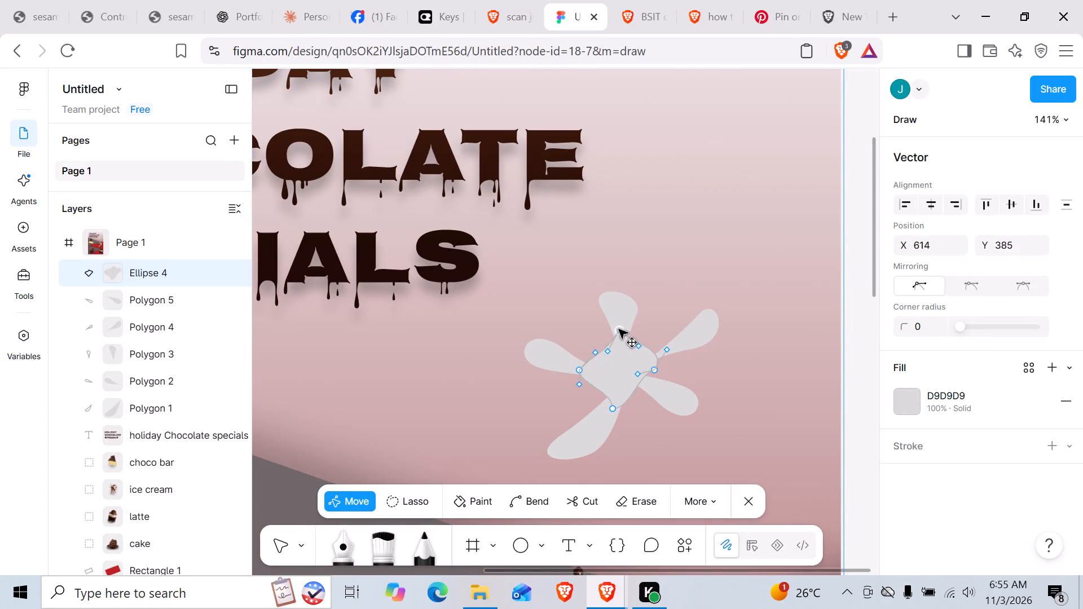
{"action": "left_click_drag", "start_coordinate": [619, 329], "coordinate": [618, 328]}
Reshape the centre shape's lower-left edge into an inward curve between the left petal and the bottom petal.
{"action": "scroll", "coordinate": [710, 370], "scroll_direction": "down", "scroll_amount": 5, "text": "ctrl"}
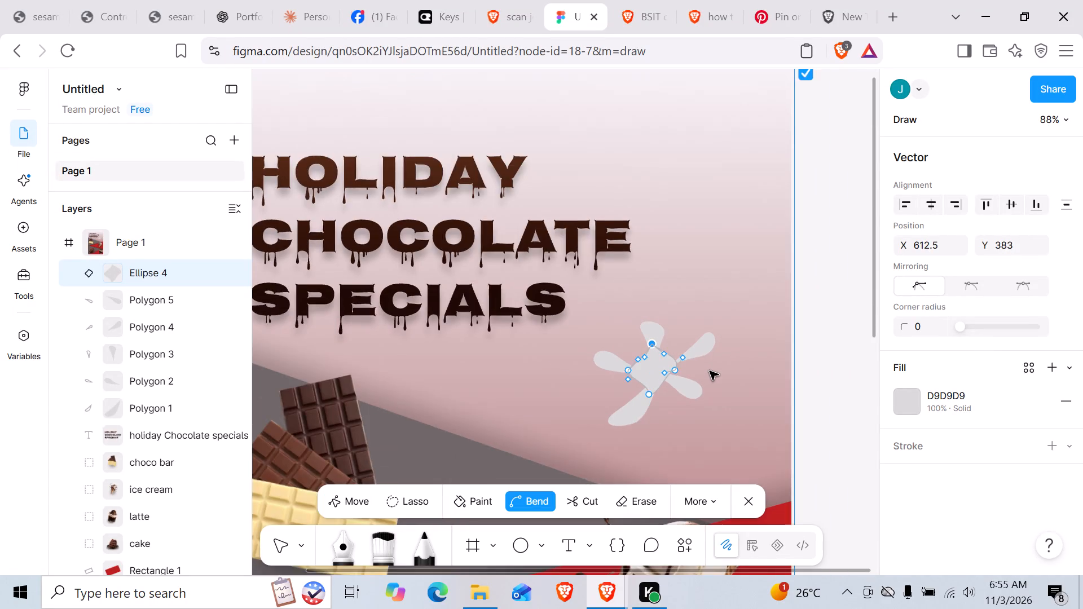
{"action": "scroll", "coordinate": [710, 371], "scroll_direction": "down", "scroll_amount": 3, "text": "ctrl"}
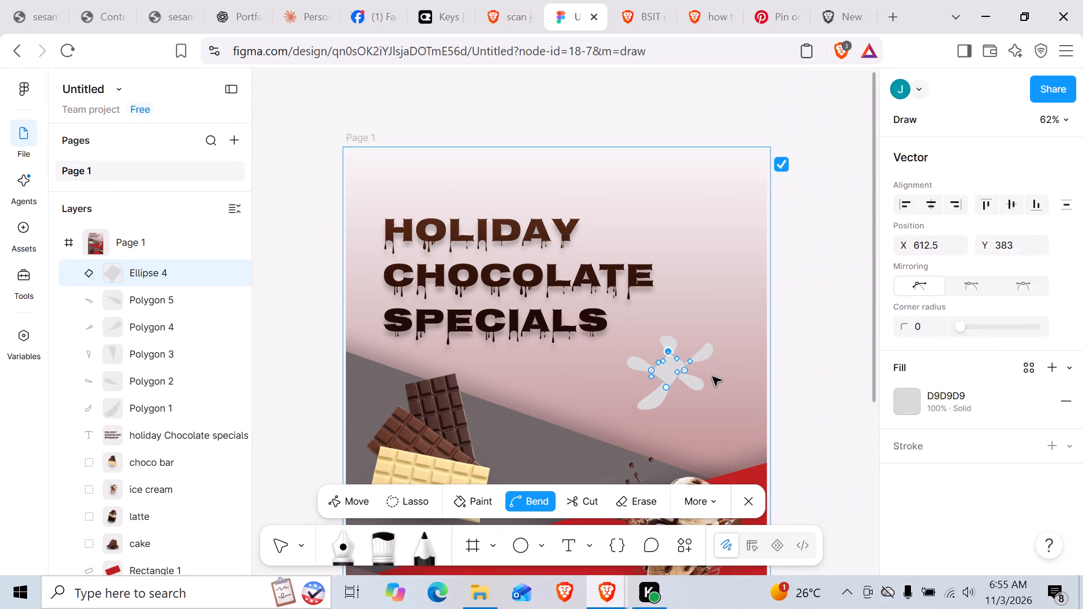
{"action": "scroll", "coordinate": [712, 377], "scroll_direction": "up", "scroll_amount": 6, "text": "ctrl"}
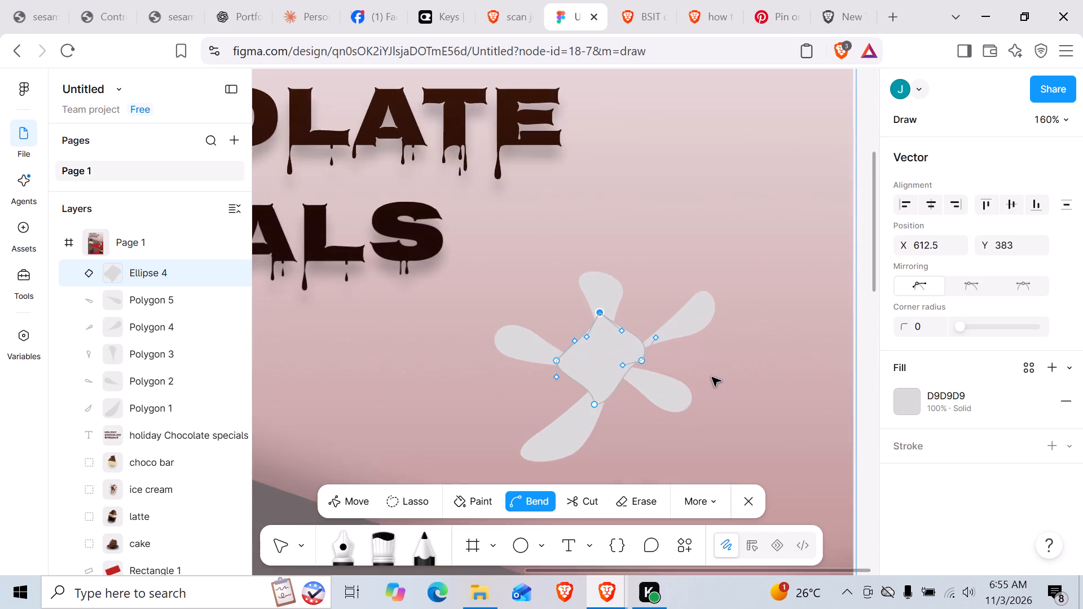
{"action": "scroll", "coordinate": [712, 377], "scroll_direction": "up", "scroll_amount": 4, "text": "ctrl"}
{"action": "left_click_drag", "start_coordinate": [544, 378], "coordinate": [554, 388]}
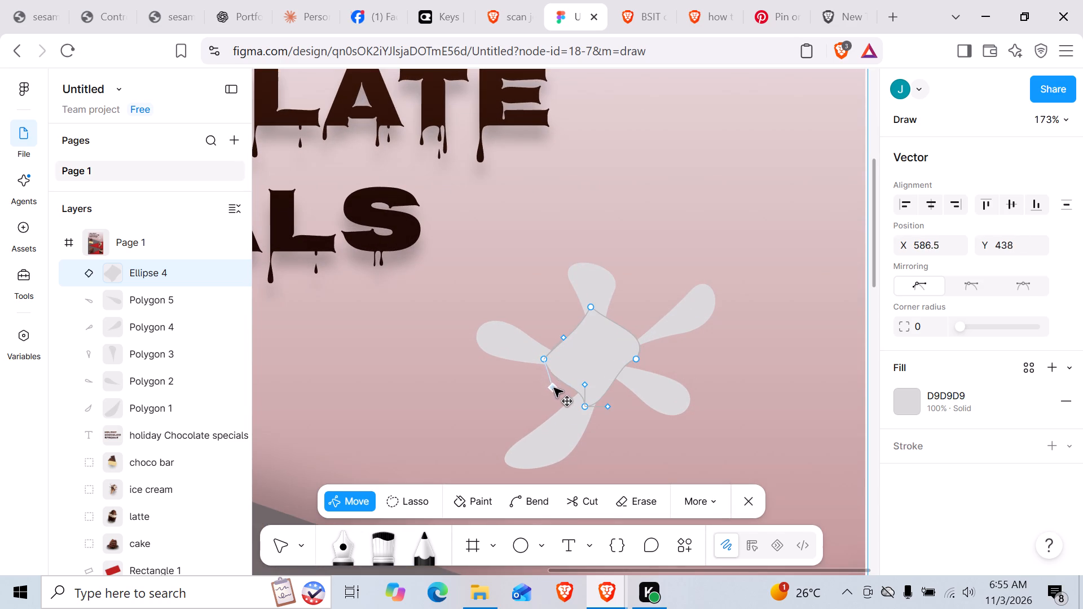
{"action": "left_click_drag", "start_coordinate": [554, 388], "coordinate": [591, 378]}
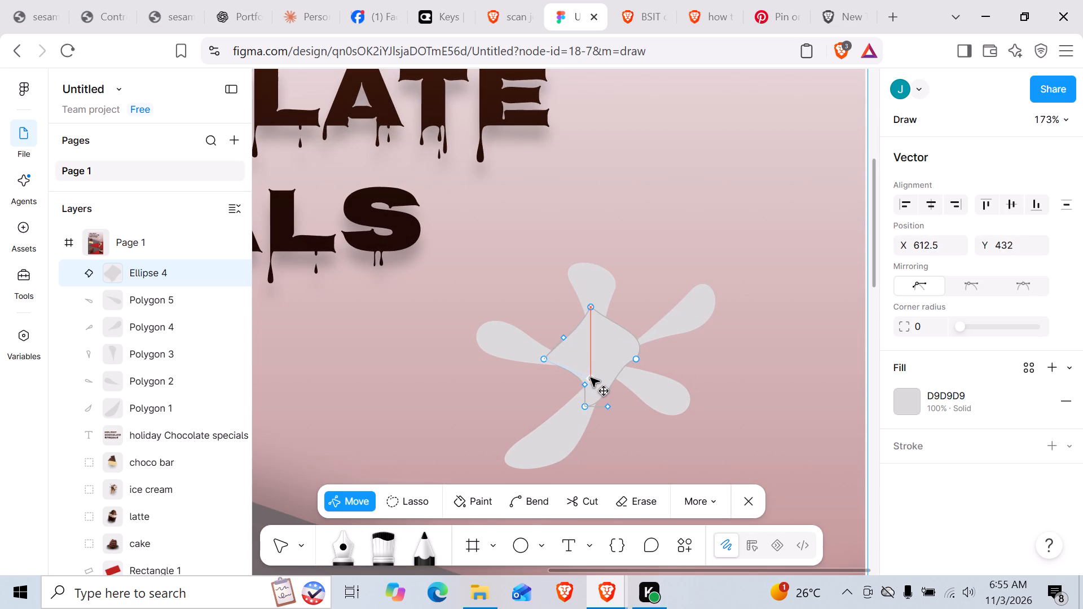
{"action": "left_click_drag", "start_coordinate": [591, 378], "coordinate": [580, 398]}
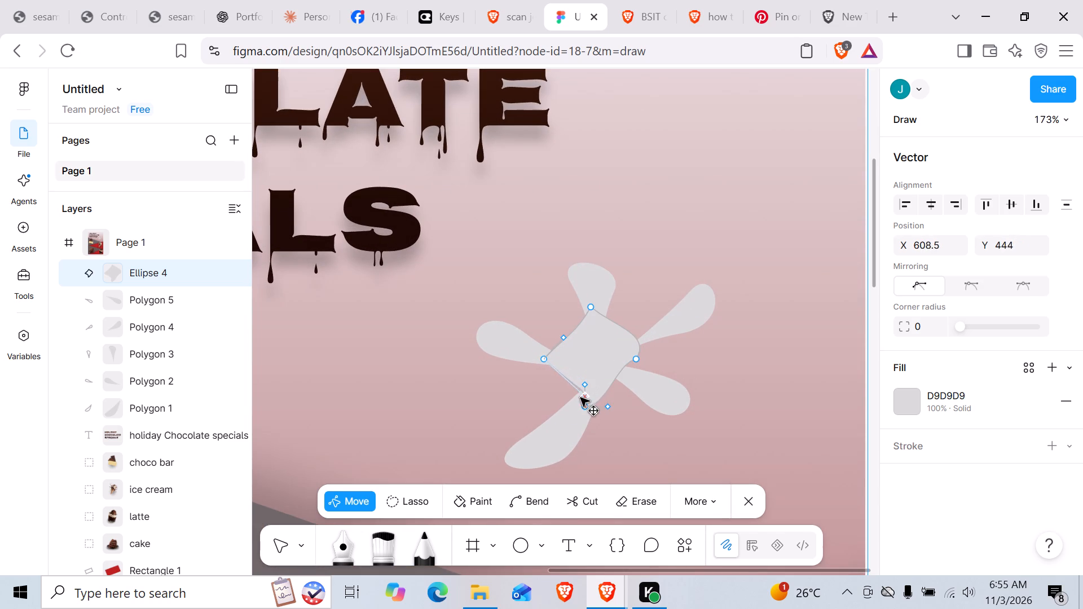
{"action": "left_click_drag", "start_coordinate": [580, 398], "coordinate": [582, 383]}
{"action": "left_click_drag", "start_coordinate": [582, 383], "coordinate": [585, 379]}
{"action": "left_click", "coordinate": [729, 382]}
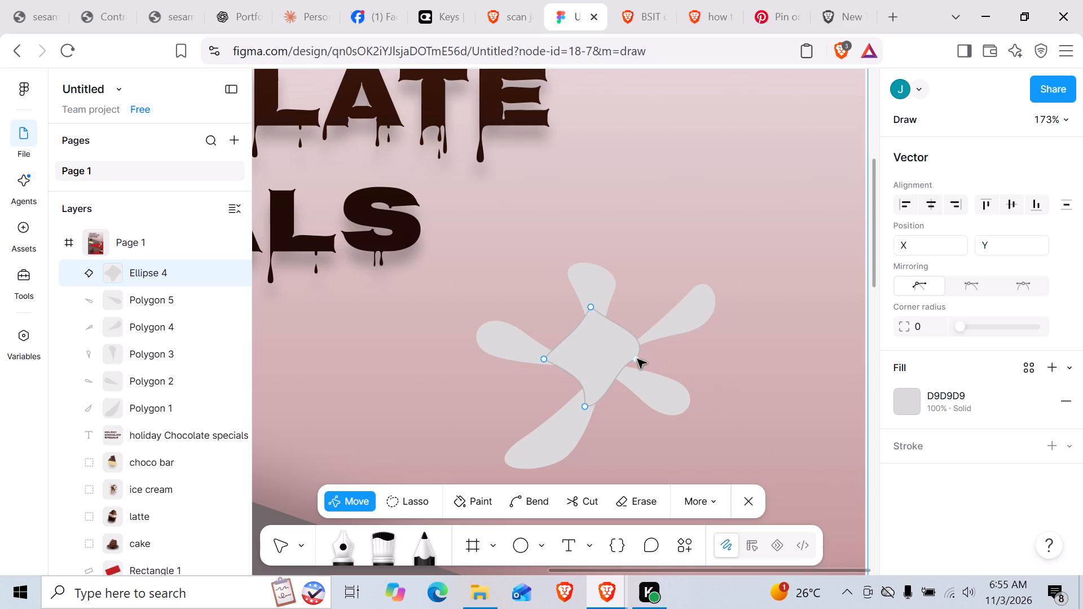
Move the centre shape's right point to X 658, Y 414, into the upper-right petal, and finish the vector edit.
{"action": "left_click_drag", "start_coordinate": [637, 359], "coordinate": [656, 348]}
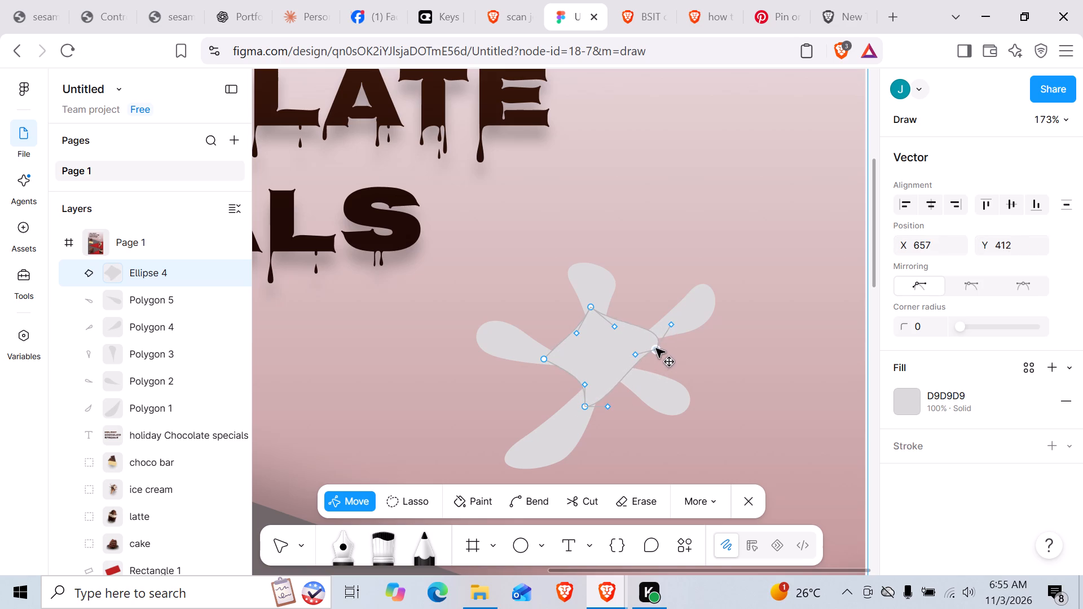
{"action": "left_click_drag", "start_coordinate": [656, 348], "coordinate": [657, 352]}
{"action": "left_click", "coordinate": [731, 358]}
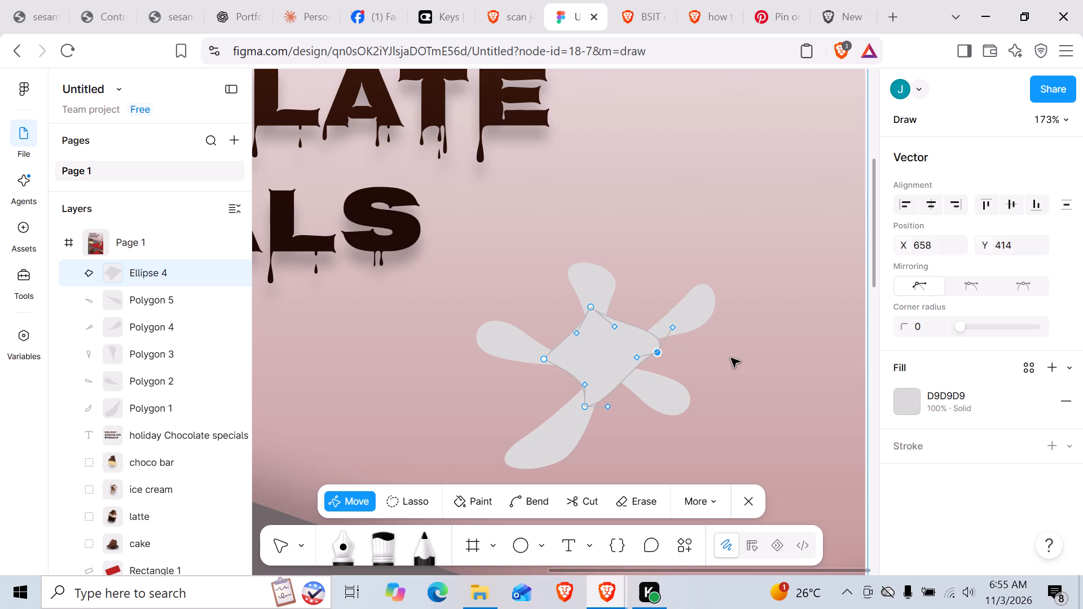
{"action": "left_click", "coordinate": [747, 503]}
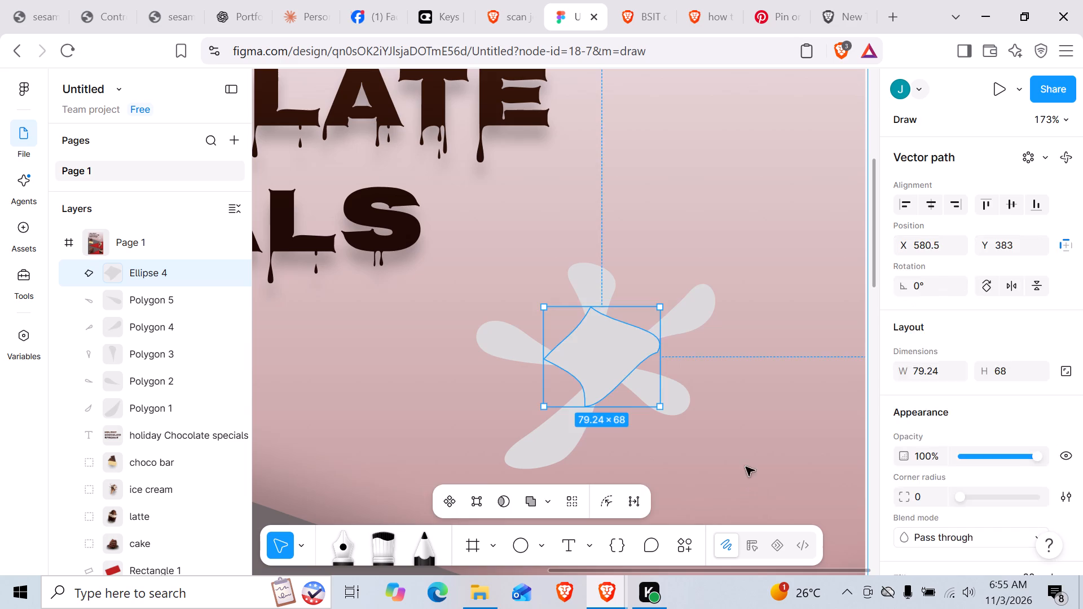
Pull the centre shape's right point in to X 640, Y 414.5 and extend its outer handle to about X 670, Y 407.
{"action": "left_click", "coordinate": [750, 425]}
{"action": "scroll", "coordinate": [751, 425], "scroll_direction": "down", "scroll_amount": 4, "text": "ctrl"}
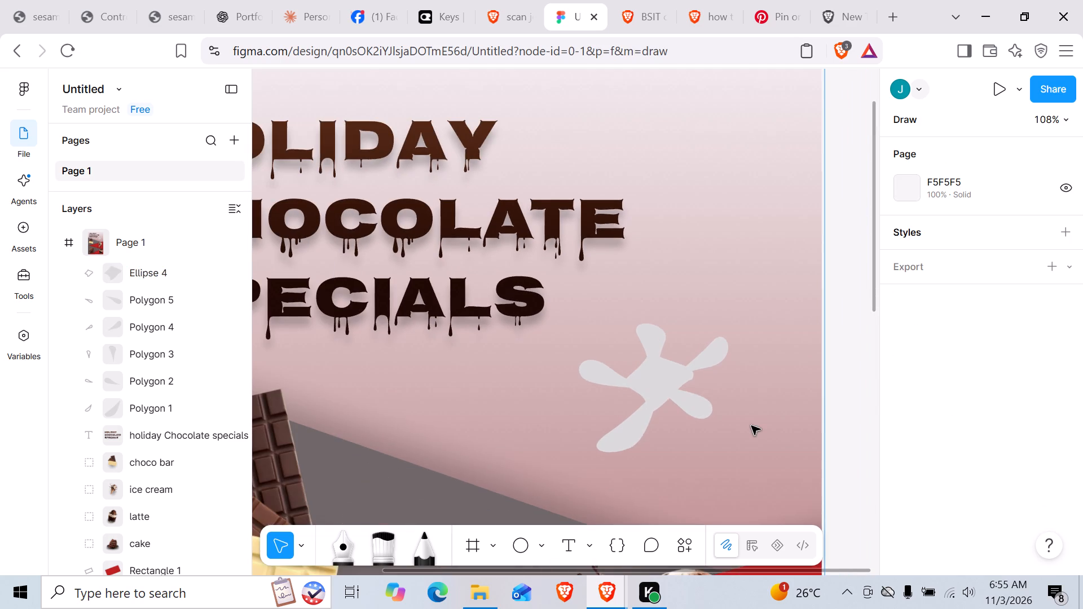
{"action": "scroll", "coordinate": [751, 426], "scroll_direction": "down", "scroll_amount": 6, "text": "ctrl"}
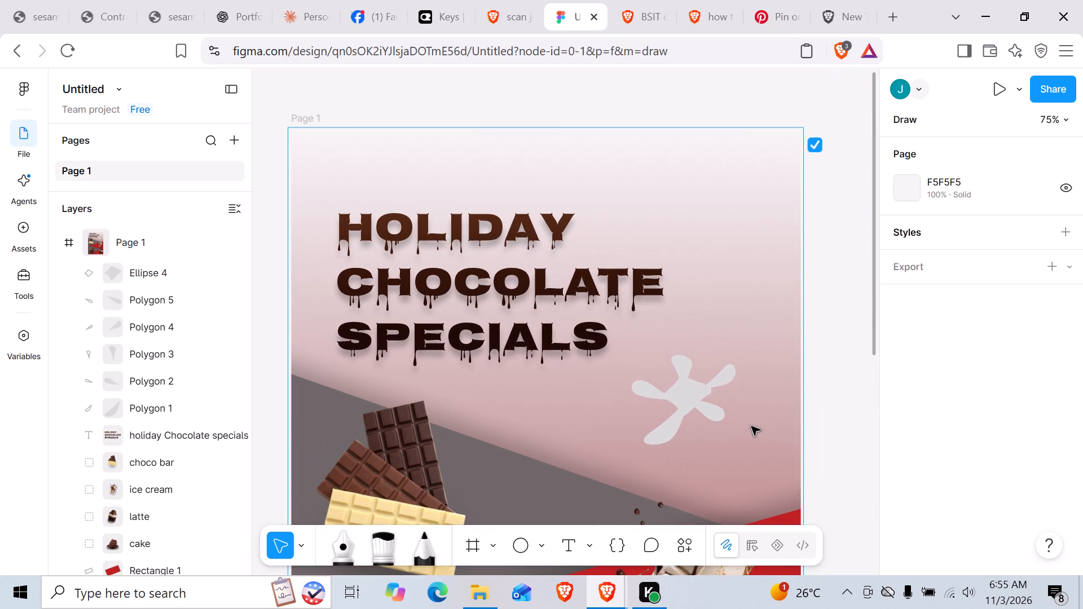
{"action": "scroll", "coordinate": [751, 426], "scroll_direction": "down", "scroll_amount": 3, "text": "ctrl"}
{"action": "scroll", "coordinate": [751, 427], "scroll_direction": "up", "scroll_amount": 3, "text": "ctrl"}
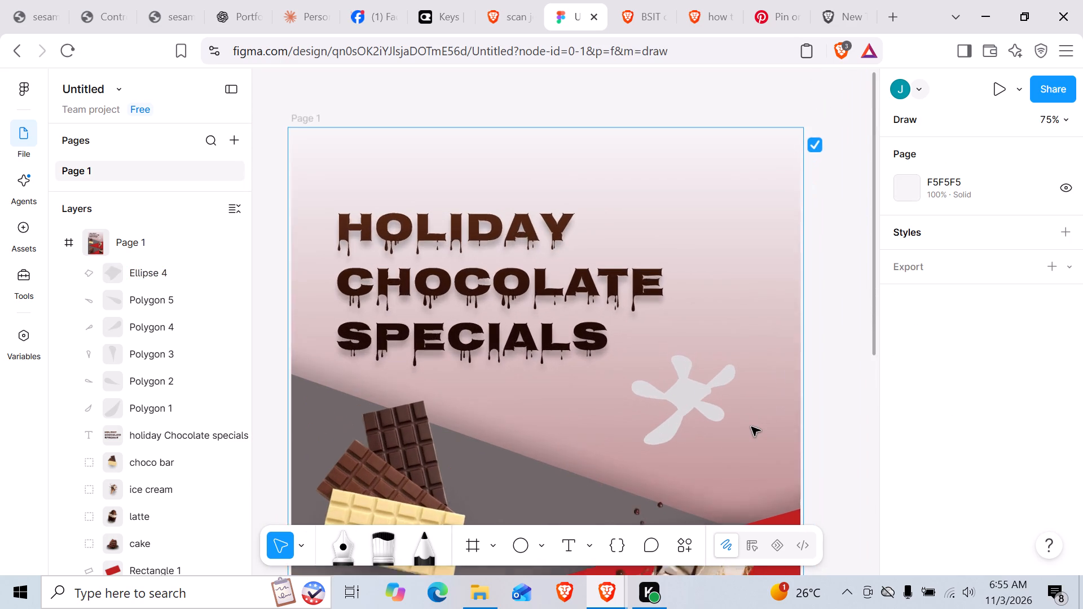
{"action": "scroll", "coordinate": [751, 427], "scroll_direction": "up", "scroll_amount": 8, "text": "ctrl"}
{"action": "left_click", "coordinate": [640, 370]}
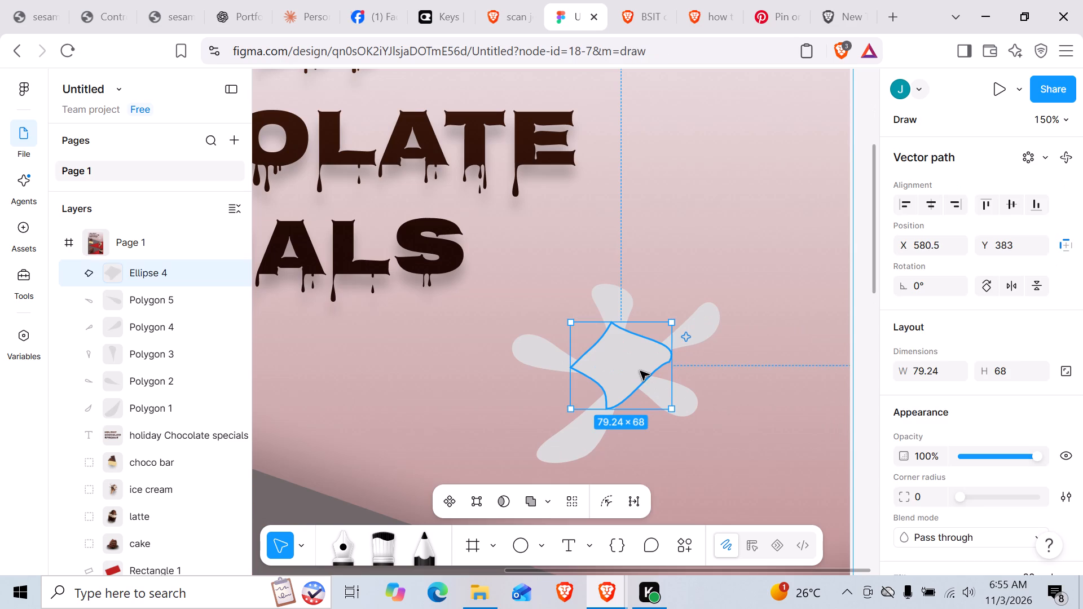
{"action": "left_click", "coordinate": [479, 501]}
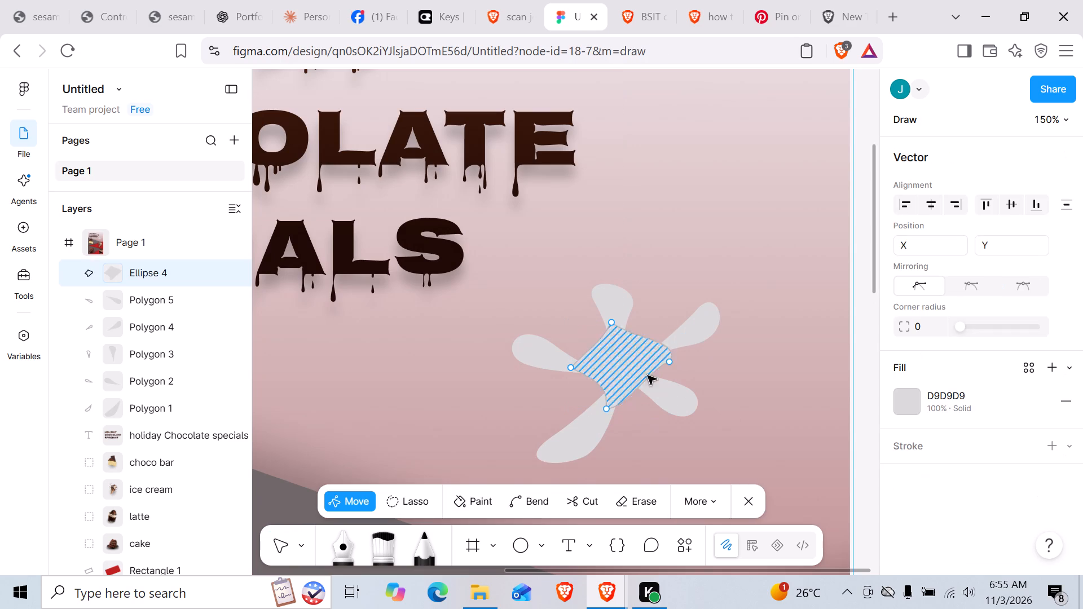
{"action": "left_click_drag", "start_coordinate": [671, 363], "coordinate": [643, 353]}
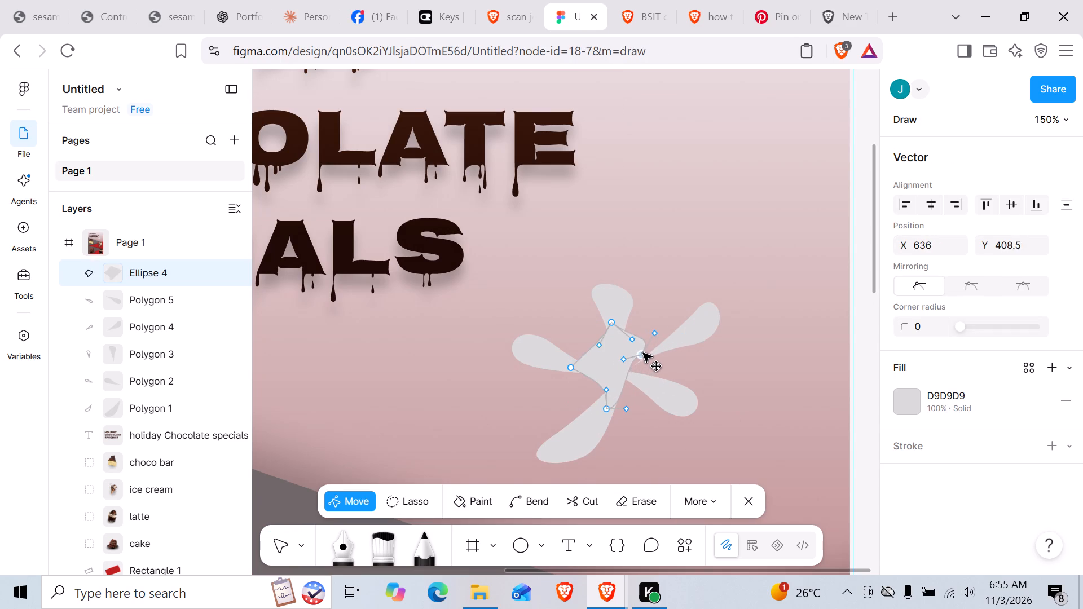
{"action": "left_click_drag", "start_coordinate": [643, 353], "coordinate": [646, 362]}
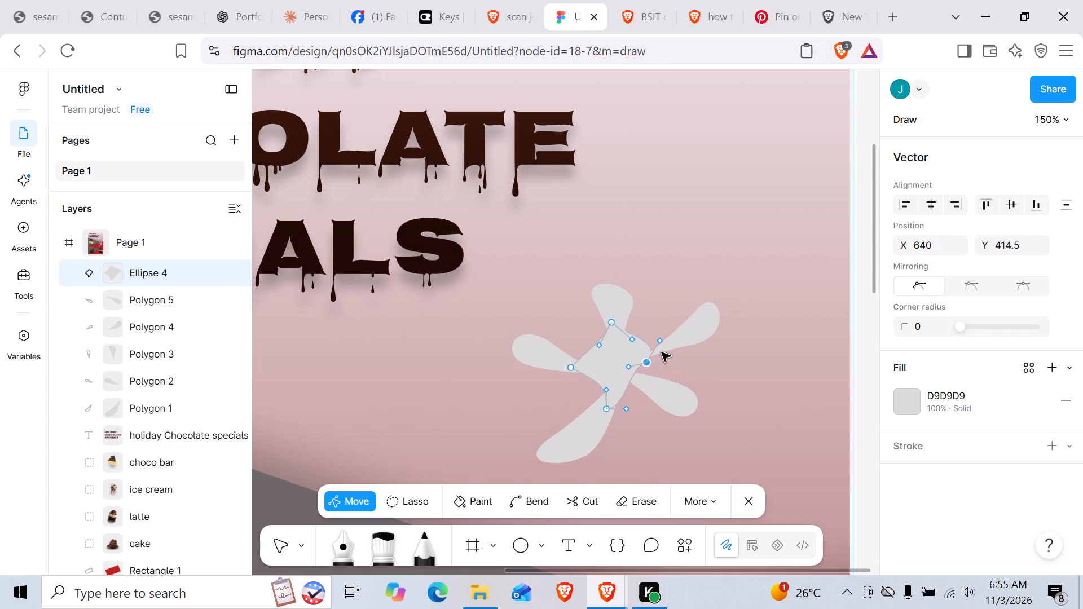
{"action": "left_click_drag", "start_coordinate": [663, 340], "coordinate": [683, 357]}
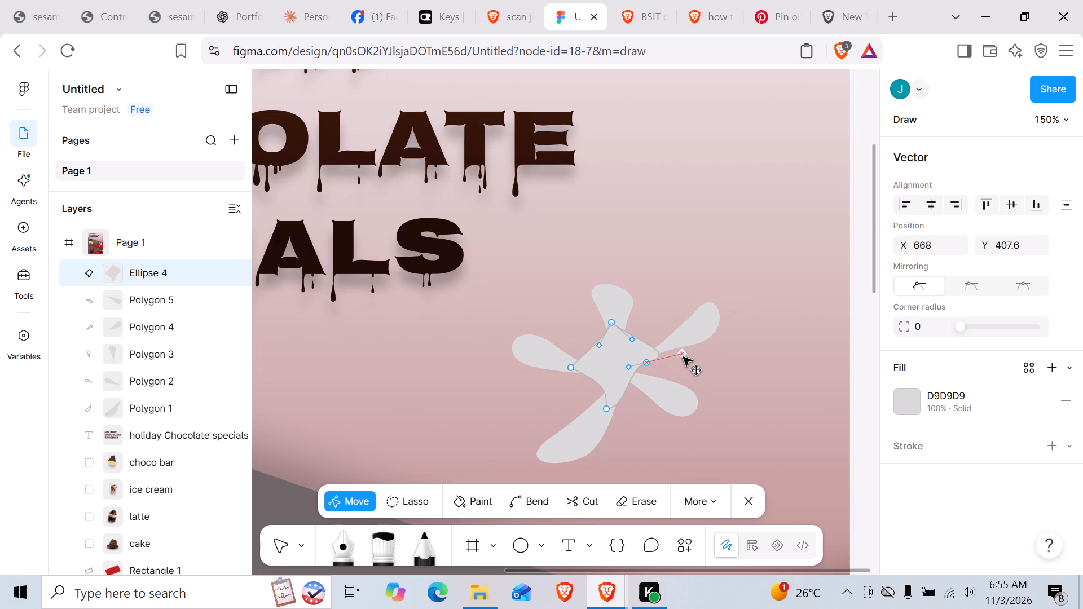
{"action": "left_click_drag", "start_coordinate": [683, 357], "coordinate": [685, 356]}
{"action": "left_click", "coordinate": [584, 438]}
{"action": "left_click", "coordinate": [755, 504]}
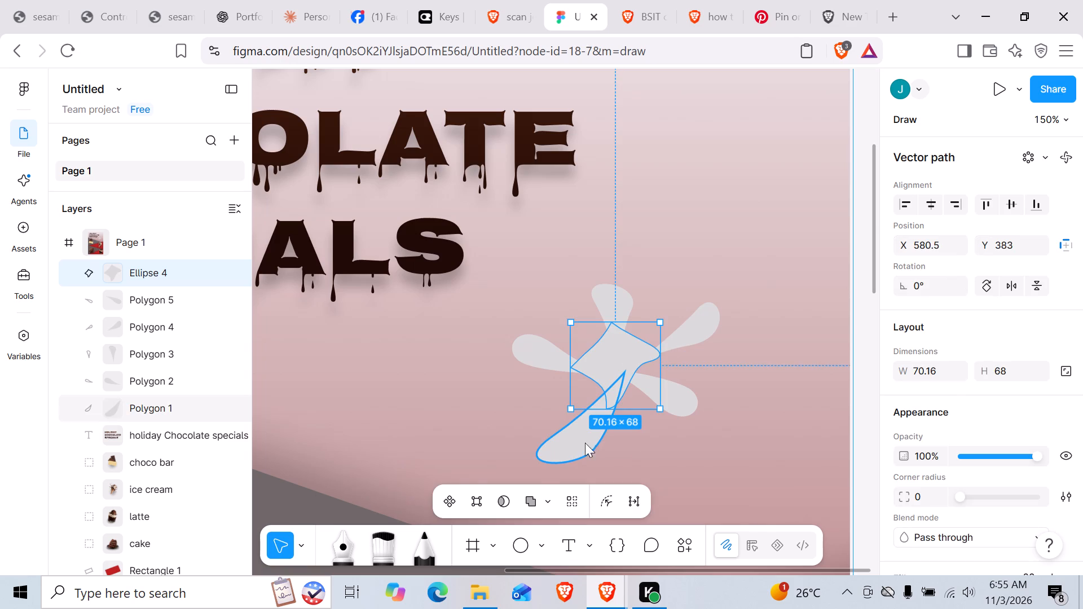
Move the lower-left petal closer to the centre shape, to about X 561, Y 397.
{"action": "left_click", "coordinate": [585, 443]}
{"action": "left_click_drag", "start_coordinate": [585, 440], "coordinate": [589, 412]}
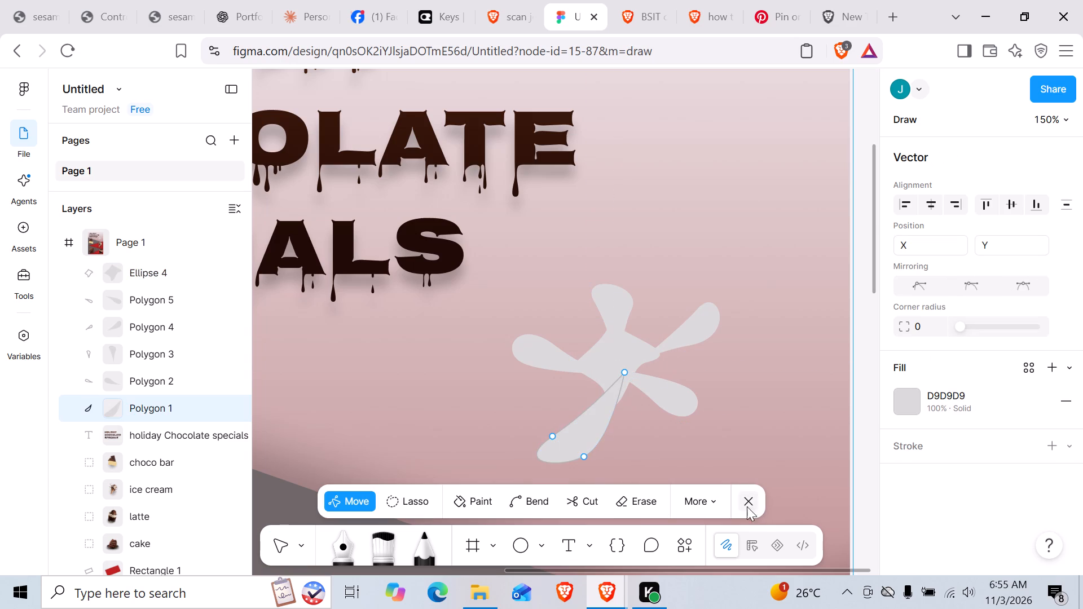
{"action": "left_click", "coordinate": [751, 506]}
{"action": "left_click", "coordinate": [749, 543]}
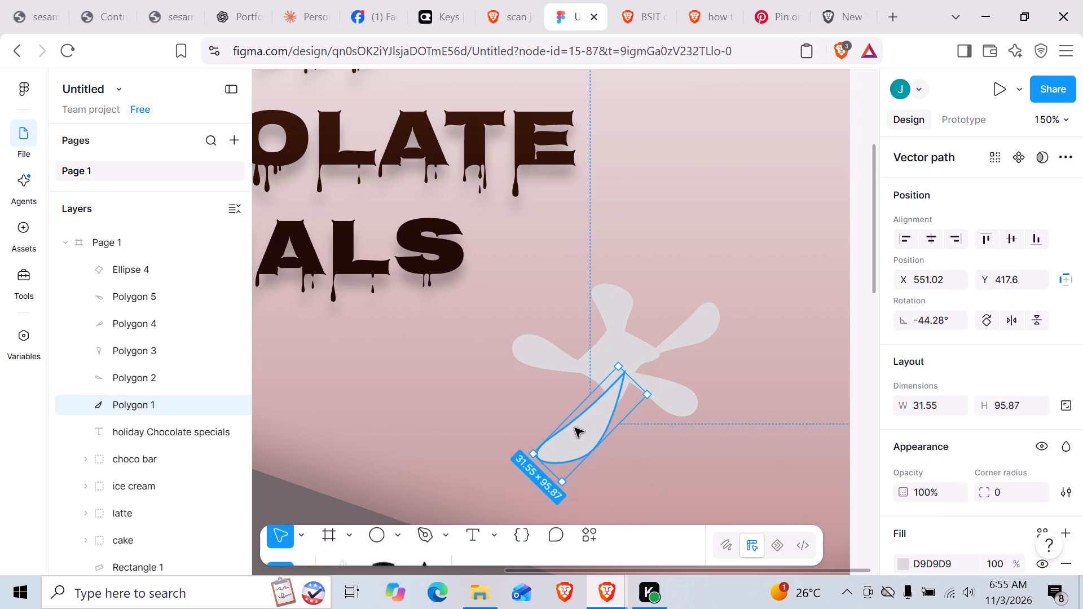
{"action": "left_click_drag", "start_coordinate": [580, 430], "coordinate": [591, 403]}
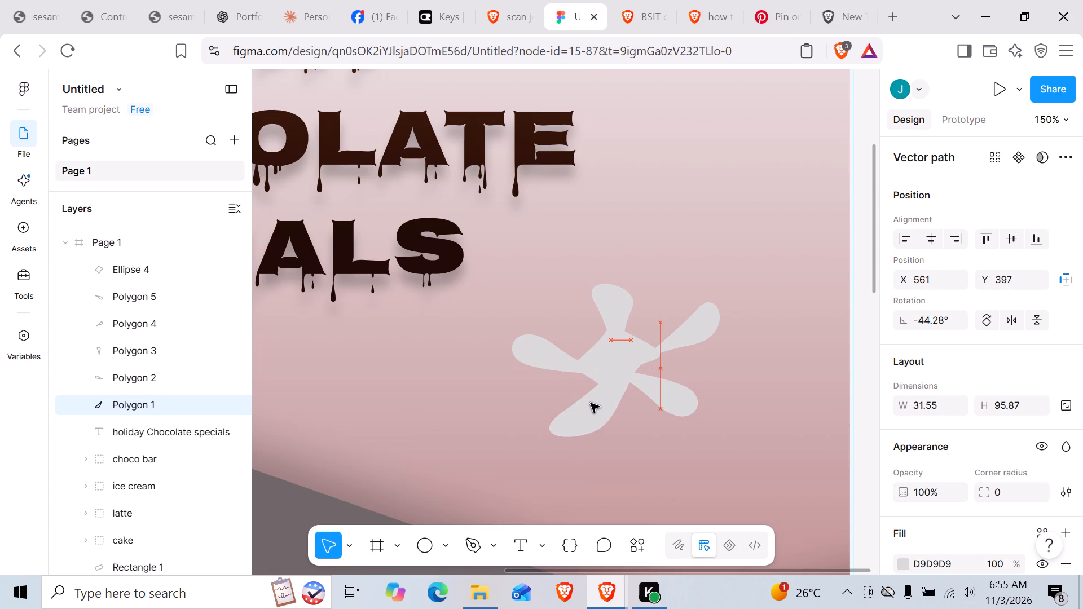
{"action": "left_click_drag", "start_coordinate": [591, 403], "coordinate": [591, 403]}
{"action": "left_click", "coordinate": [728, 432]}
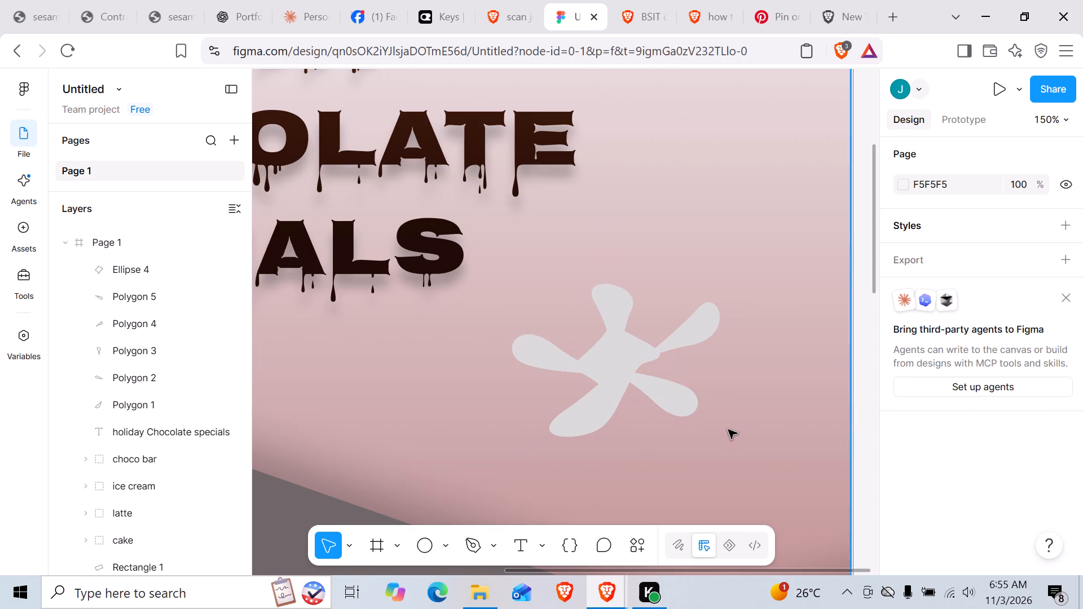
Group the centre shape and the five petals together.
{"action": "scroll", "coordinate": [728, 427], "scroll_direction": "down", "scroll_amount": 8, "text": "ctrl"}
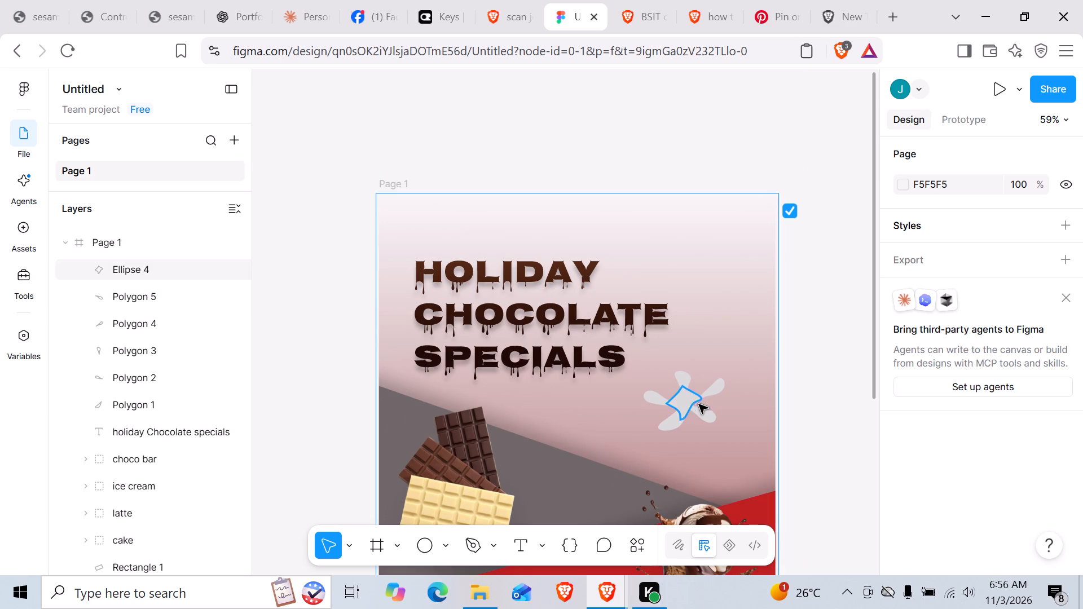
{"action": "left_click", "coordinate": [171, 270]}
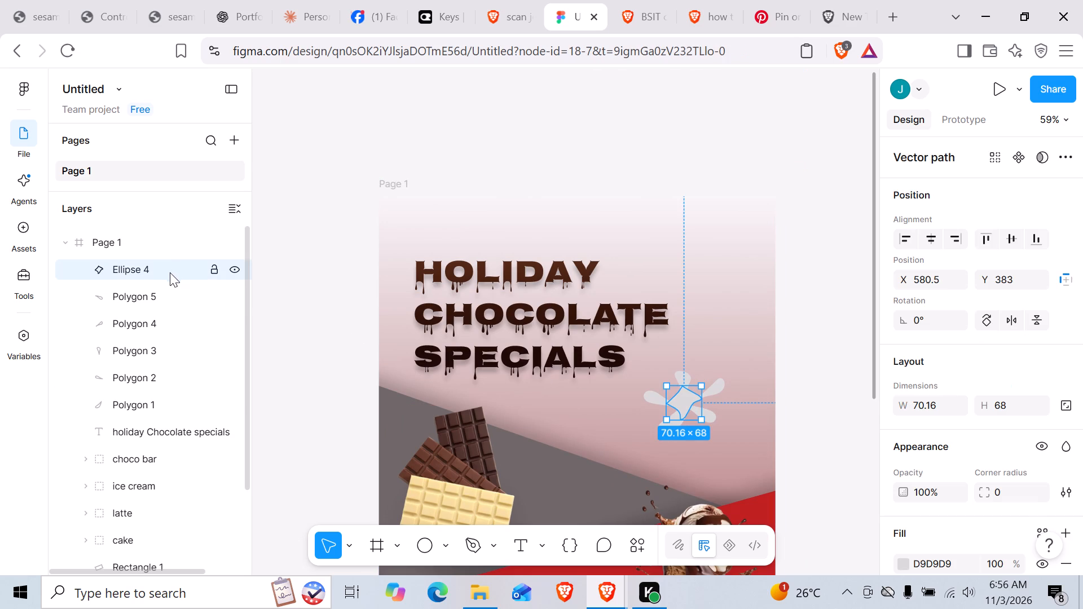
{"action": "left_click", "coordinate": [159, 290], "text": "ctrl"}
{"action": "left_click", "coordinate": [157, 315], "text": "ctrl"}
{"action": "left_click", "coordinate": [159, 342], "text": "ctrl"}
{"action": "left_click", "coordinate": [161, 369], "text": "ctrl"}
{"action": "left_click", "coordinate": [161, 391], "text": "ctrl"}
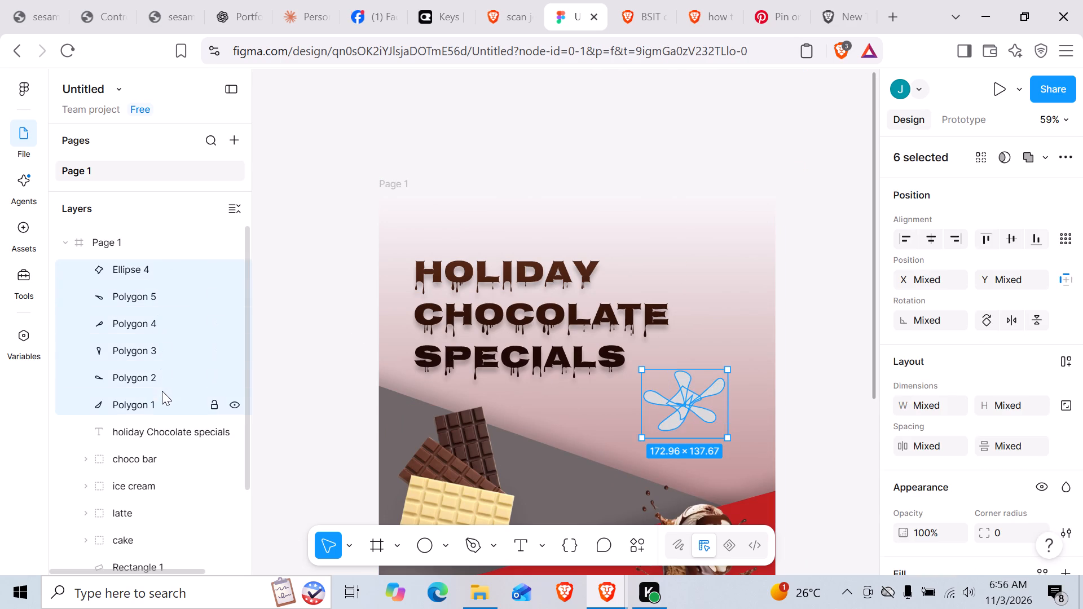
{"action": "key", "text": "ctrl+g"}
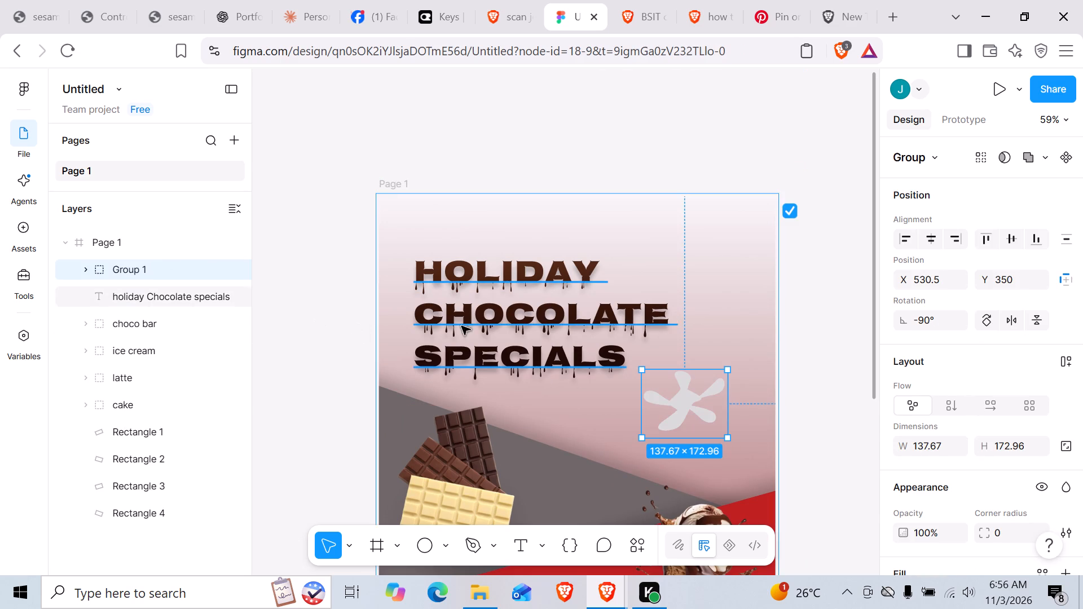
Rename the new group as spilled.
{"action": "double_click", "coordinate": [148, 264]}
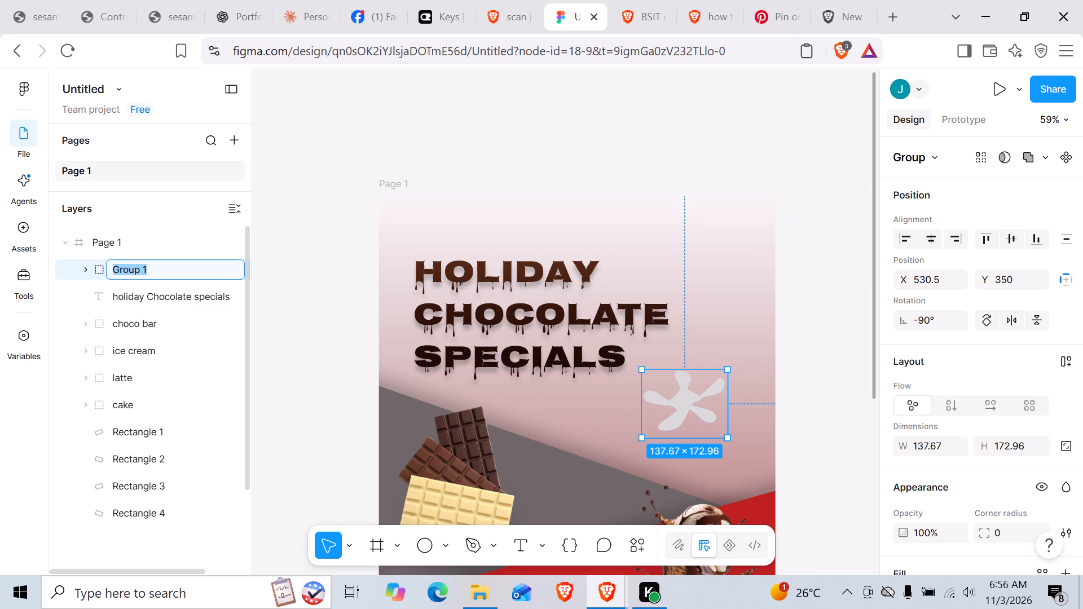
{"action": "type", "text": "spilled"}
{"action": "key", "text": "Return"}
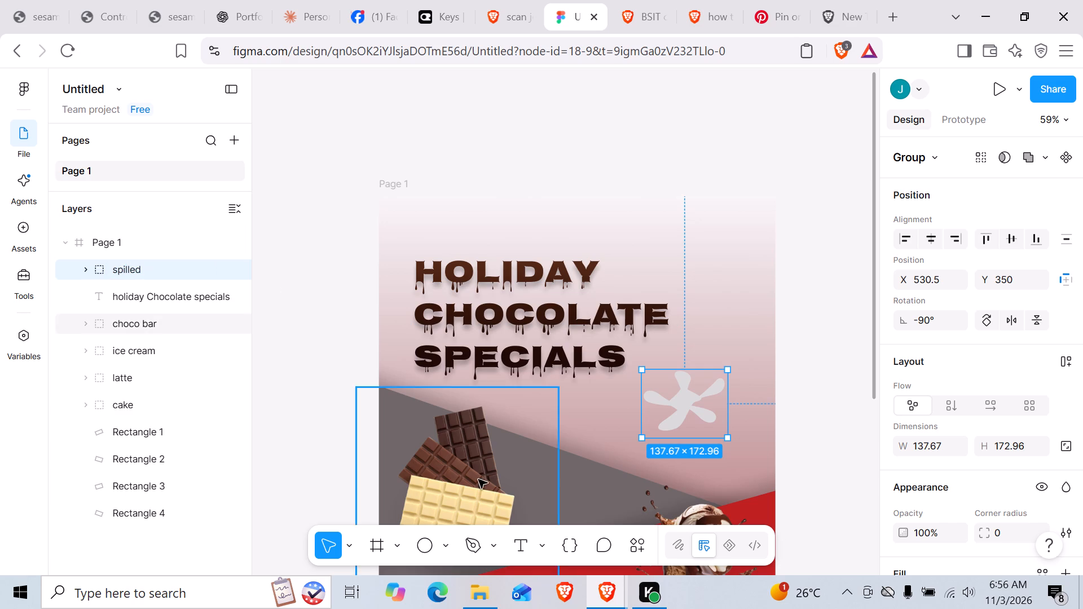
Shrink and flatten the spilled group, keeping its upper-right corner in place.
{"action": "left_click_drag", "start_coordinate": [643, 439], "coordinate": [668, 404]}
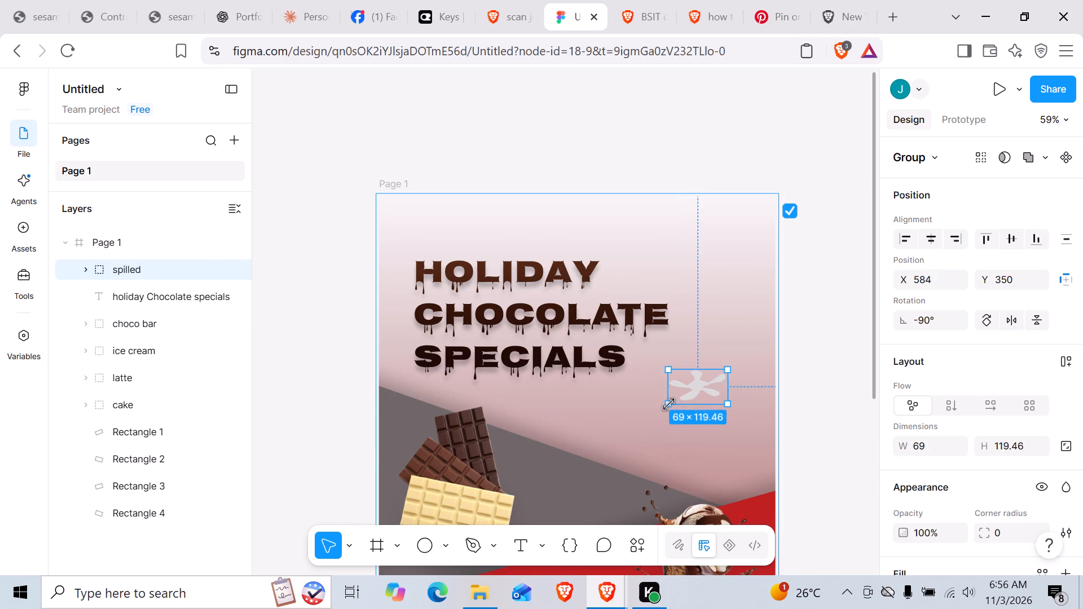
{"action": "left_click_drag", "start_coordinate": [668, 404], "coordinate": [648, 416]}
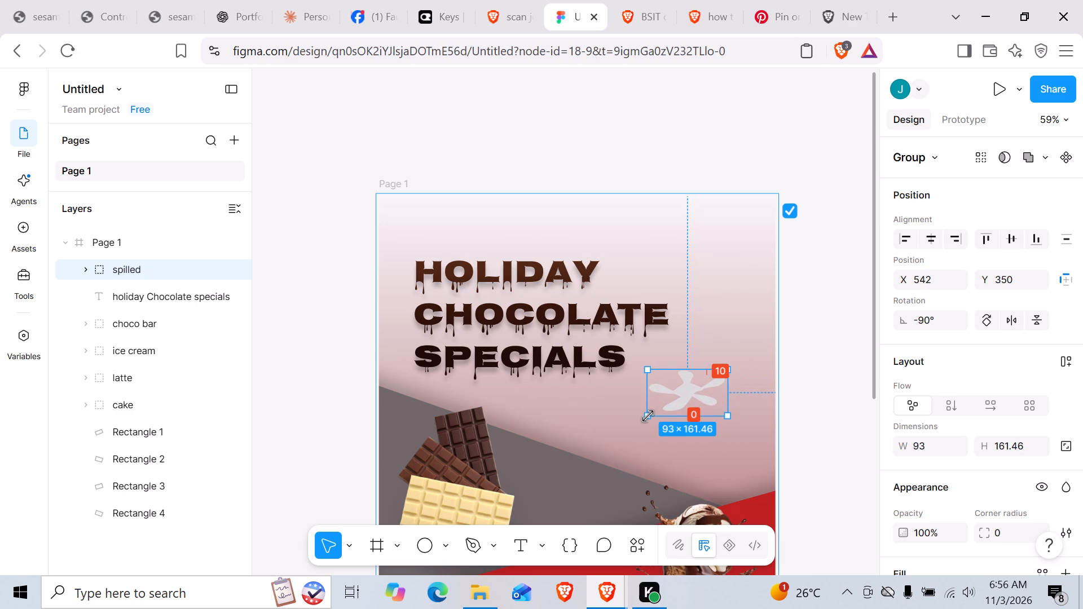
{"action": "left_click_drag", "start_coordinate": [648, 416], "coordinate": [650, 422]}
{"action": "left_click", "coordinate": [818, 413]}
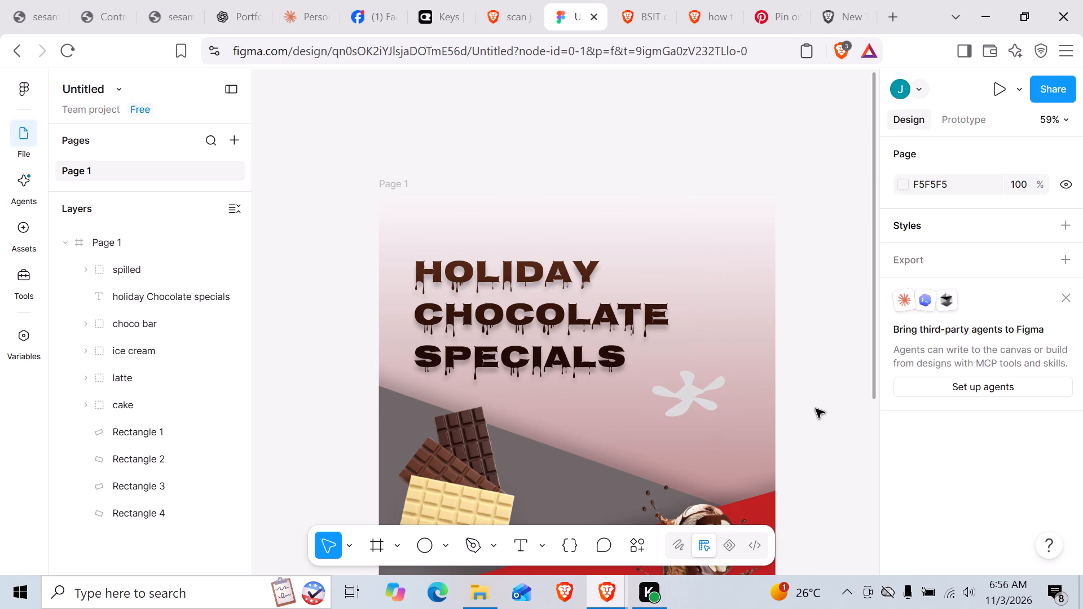
Delete the spilled group from the poster.
{"action": "scroll", "coordinate": [813, 408], "scroll_direction": "down", "scroll_amount": 8, "text": "ctrl"}
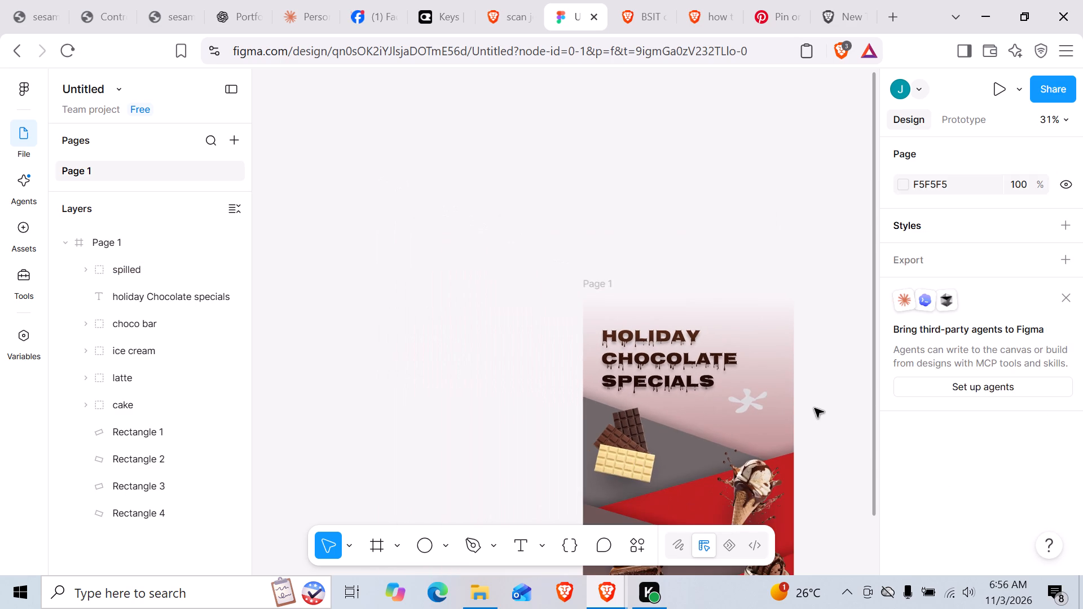
{"action": "scroll", "coordinate": [815, 408], "scroll_direction": "up", "scroll_amount": 2, "text": "ctrl"}
{"action": "left_click", "coordinate": [742, 405]}
{"action": "key", "text": "BackSpace"}
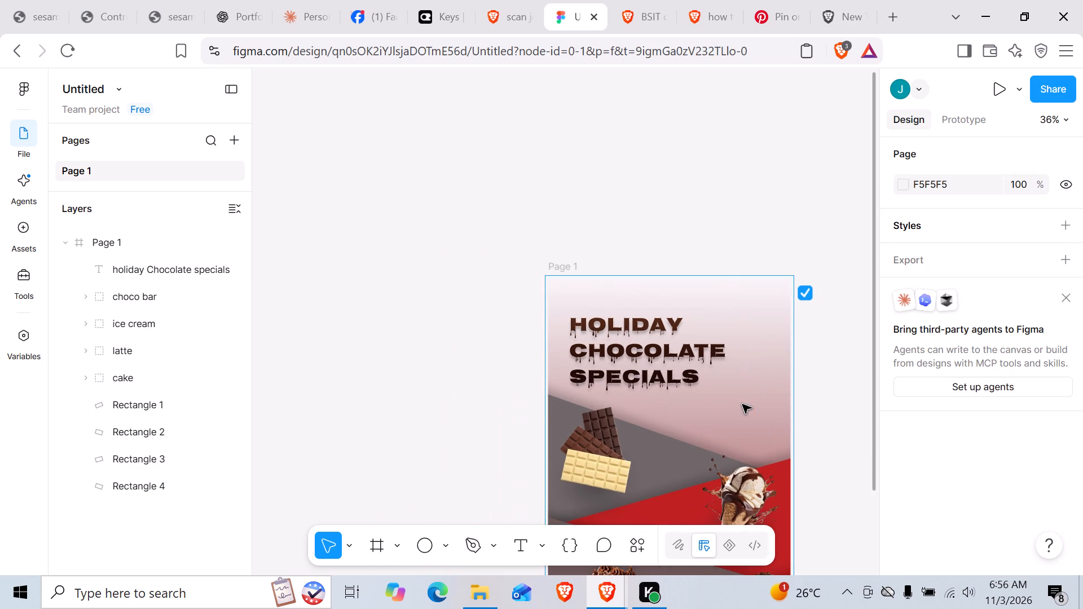
Examine the whole poster layout and the empty area beside the title.
{"action": "scroll", "coordinate": [824, 372], "scroll_direction": "down", "scroll_amount": 4, "text": "ctrl"}
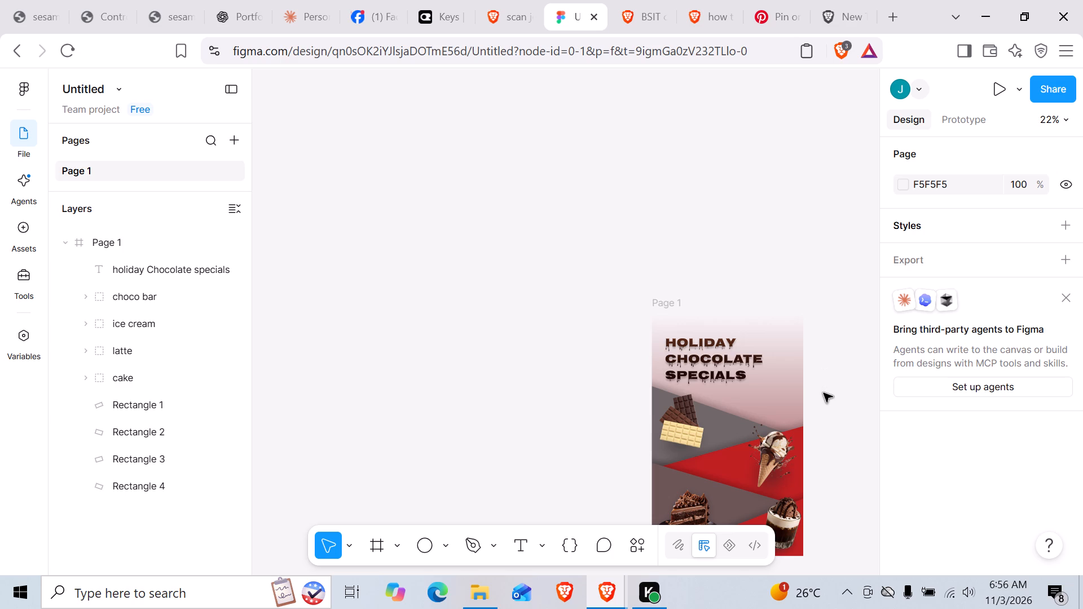
{"action": "scroll", "coordinate": [822, 390], "scroll_direction": "left", "scroll_amount": 1}
{"action": "scroll", "coordinate": [754, 400], "scroll_direction": "down", "scroll_amount": 3}
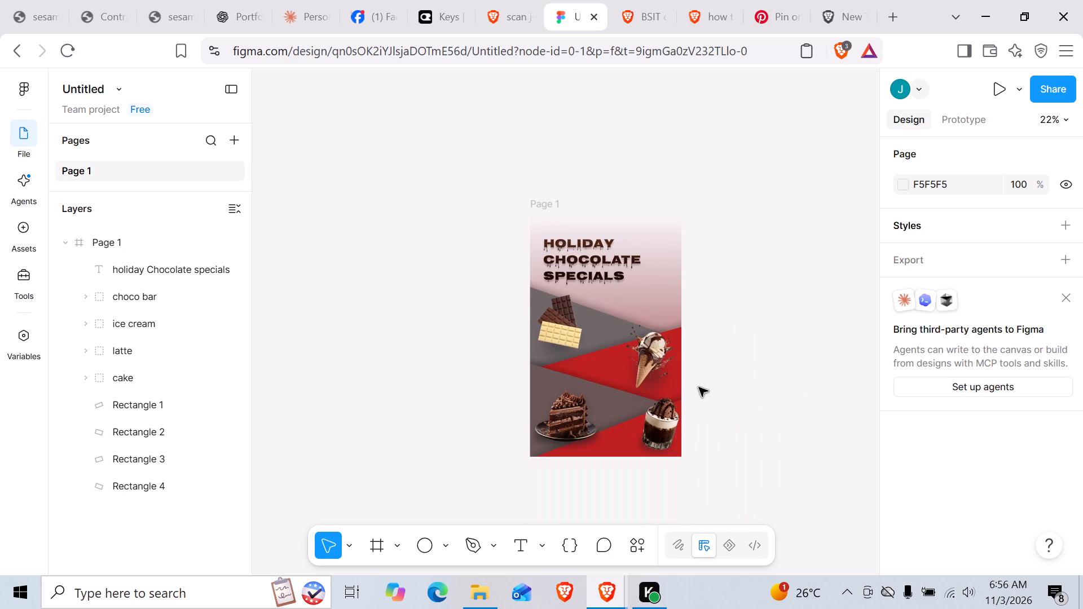
{"action": "scroll", "coordinate": [694, 383], "scroll_direction": "up", "scroll_amount": 7, "text": "ctrl"}
{"action": "scroll", "coordinate": [523, 333], "scroll_direction": "up", "scroll_amount": 3}
{"action": "scroll", "coordinate": [575, 305], "scroll_direction": "up", "scroll_amount": 3}
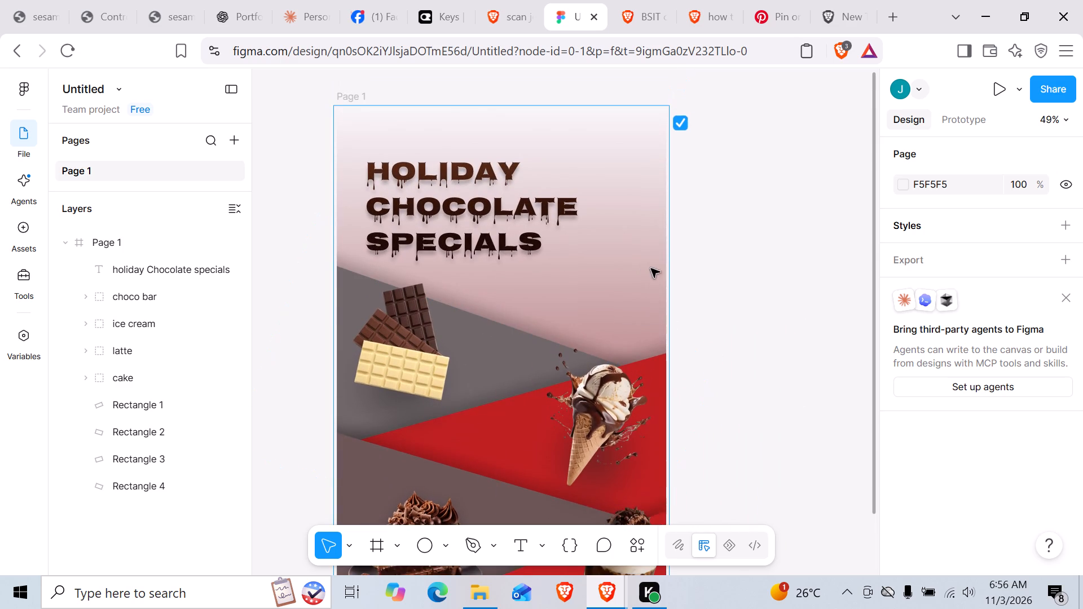
{"action": "scroll", "coordinate": [683, 262], "scroll_direction": "up", "scroll_amount": 3}
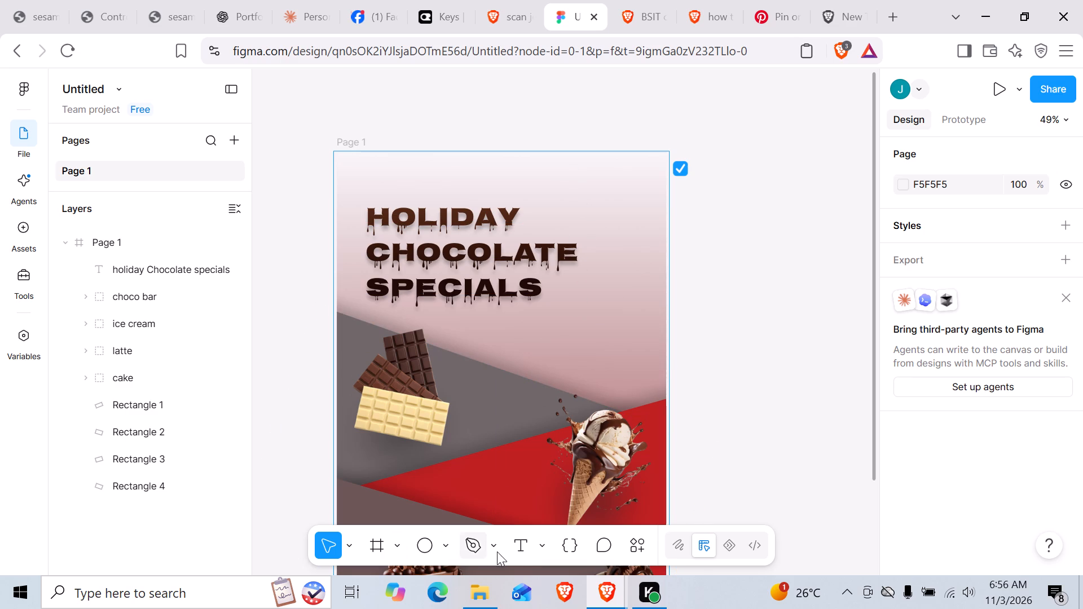
Draw a vertical line about 559 long beside the title's right end, starting at about X 606, Y 27.
{"action": "left_click", "coordinate": [446, 545]}
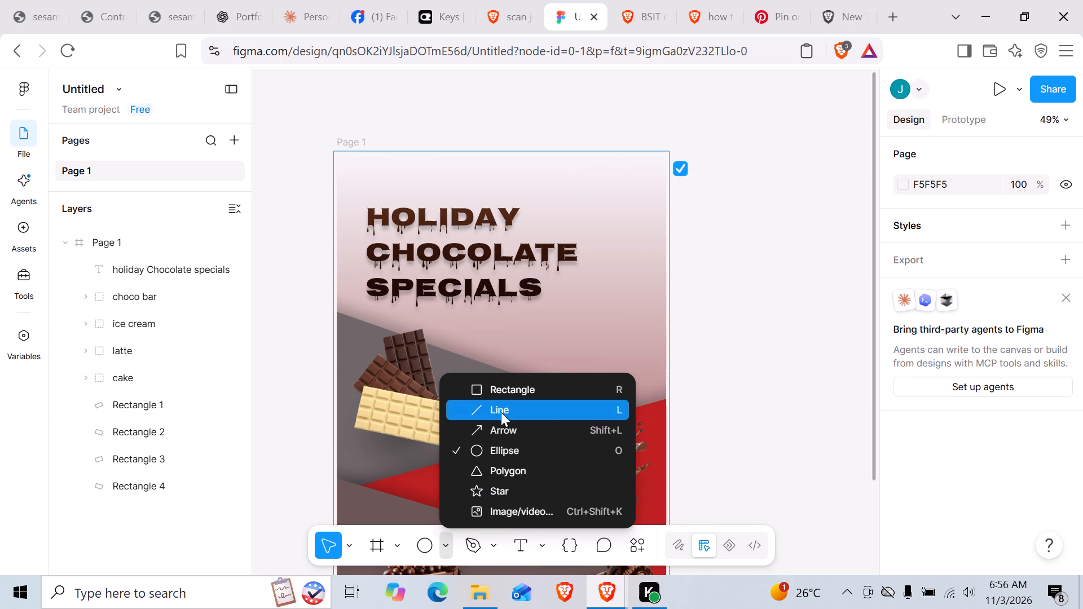
{"action": "left_click", "coordinate": [501, 410]}
{"action": "left_click_drag", "start_coordinate": [586, 165], "coordinate": [592, 307]}
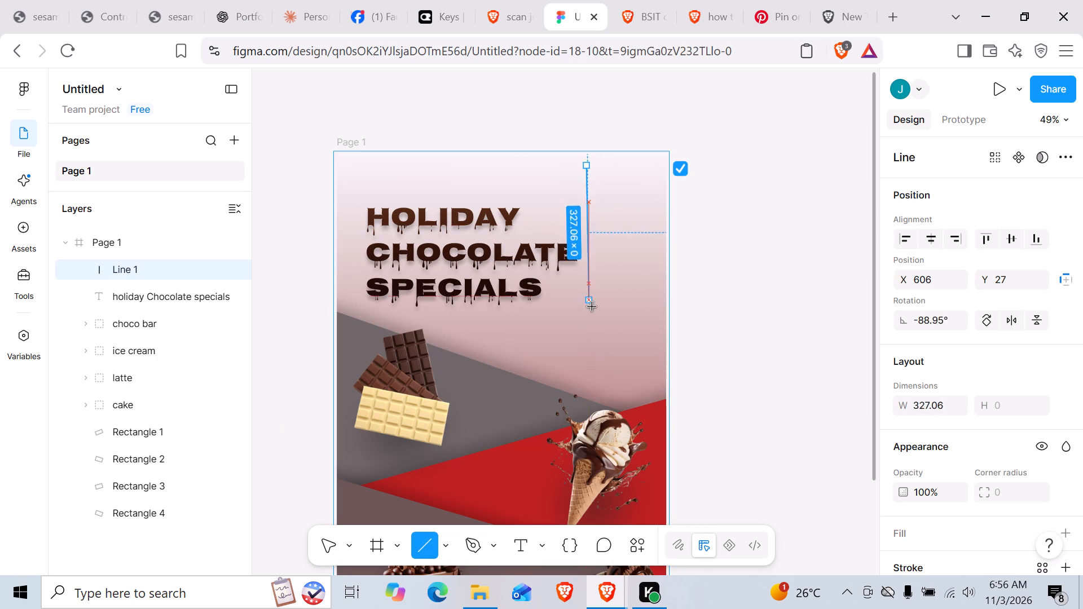
{"action": "left_click_drag", "start_coordinate": [592, 307], "coordinate": [584, 396]}
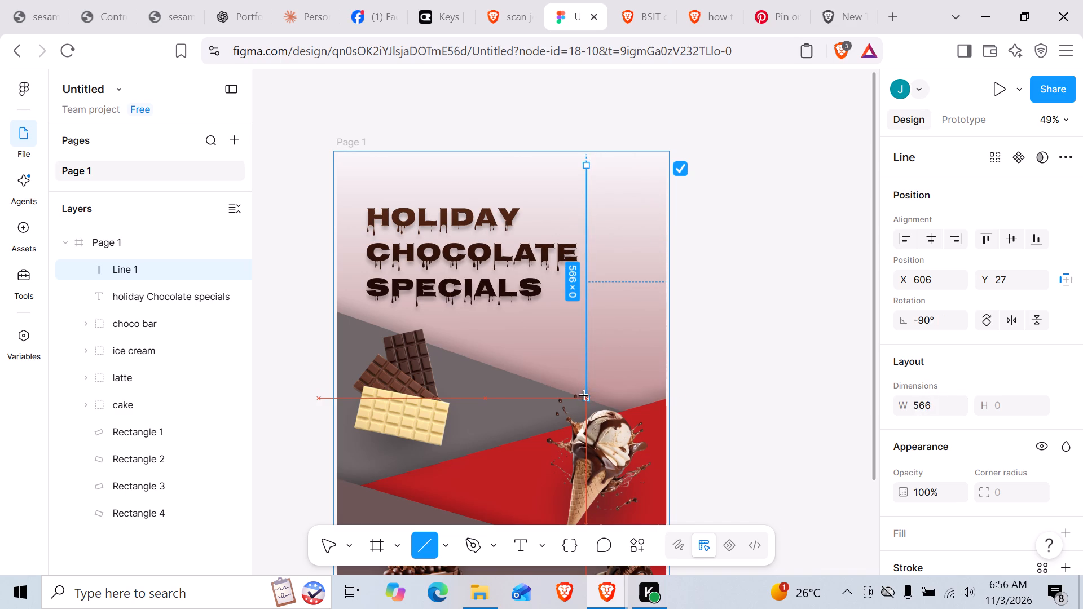
{"action": "left_click_drag", "start_coordinate": [584, 396], "coordinate": [584, 395]}
{"action": "left_click", "coordinate": [772, 328]}
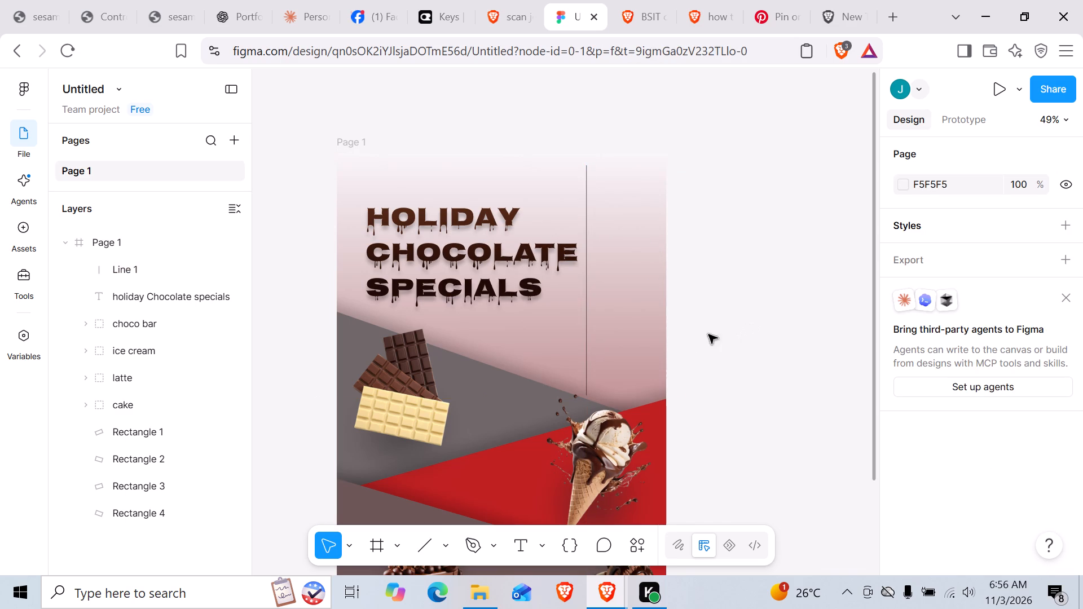
Move the vertical line up to the poster's top edge, at X 611, Y 0.
{"action": "scroll", "coordinate": [647, 327], "scroll_direction": "up", "scroll_amount": 4, "text": "ctrl"}
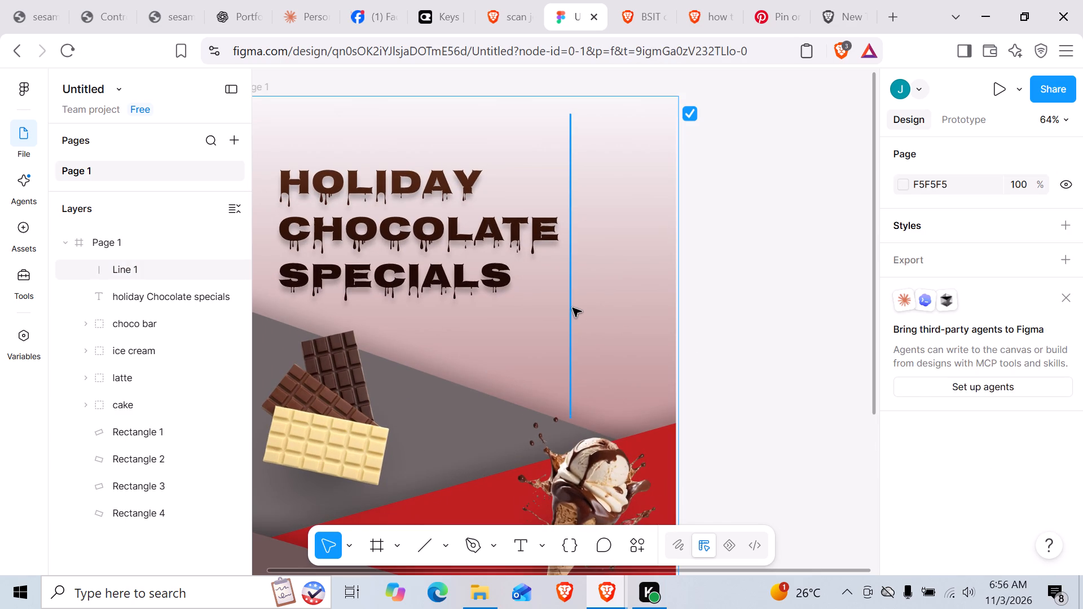
{"action": "left_click", "coordinate": [573, 308]}
{"action": "left_click_drag", "start_coordinate": [573, 308], "coordinate": [573, 293]}
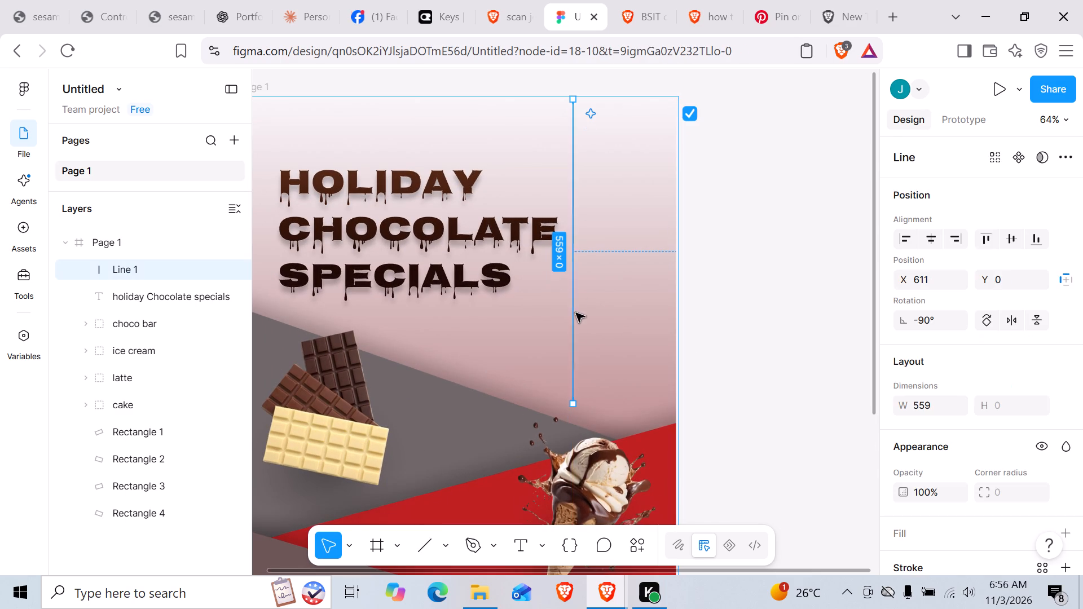
Lengthen the vertical line beside the title downward to about 596 long, keeping its upper end on the poster's top edge.
{"action": "left_click_drag", "start_coordinate": [574, 404], "coordinate": [575, 432]}
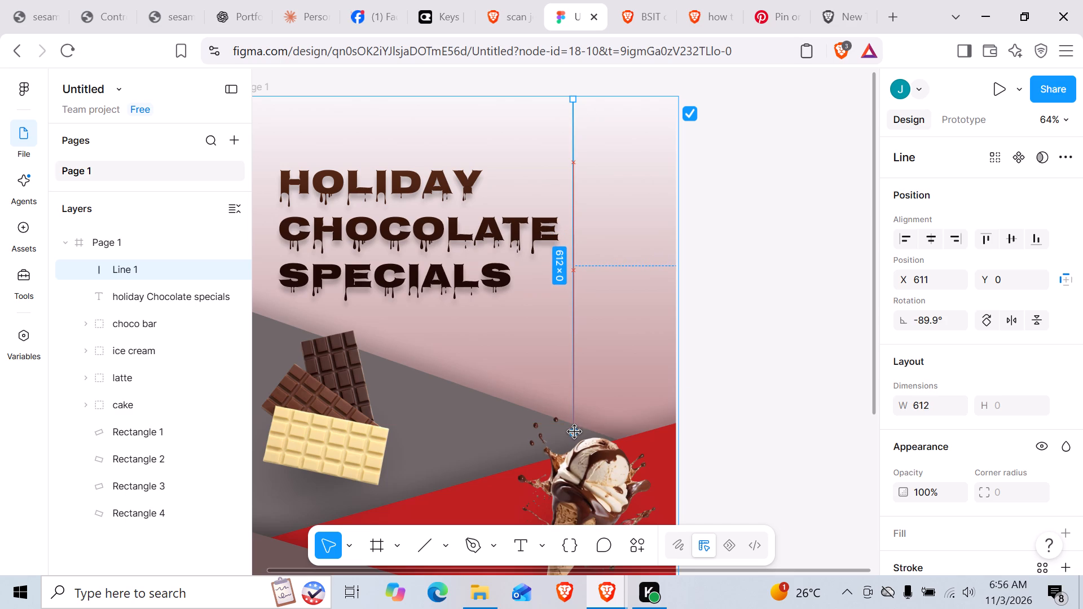
{"action": "left_click_drag", "start_coordinate": [575, 432], "coordinate": [575, 426]}
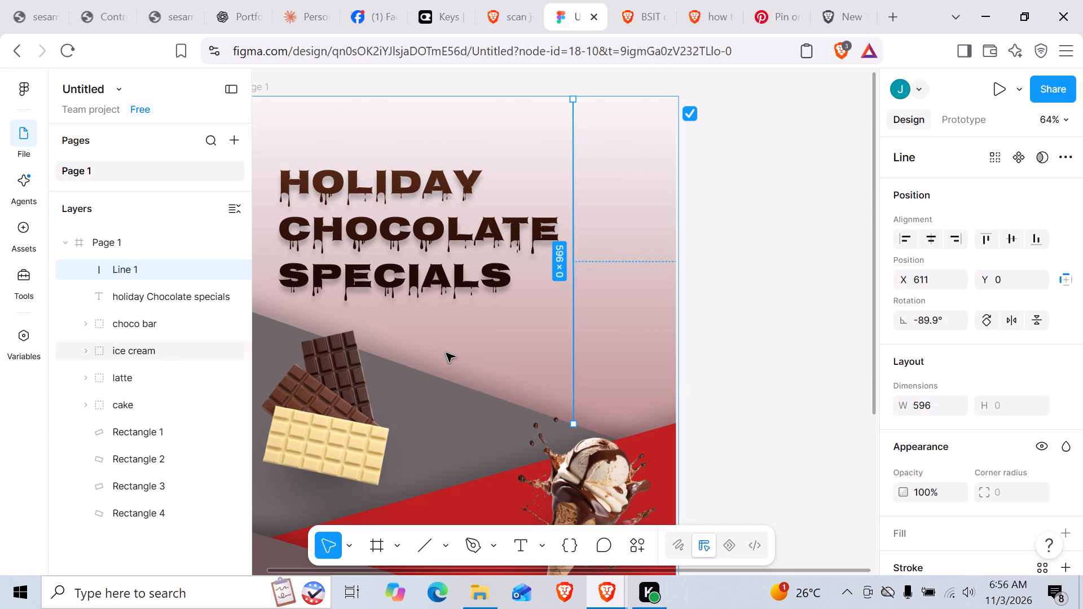
Move Line 1 to the bottom of the poster frame's layer order, below Rectangle 4.
{"action": "left_click_drag", "start_coordinate": [131, 270], "coordinate": [122, 524]}
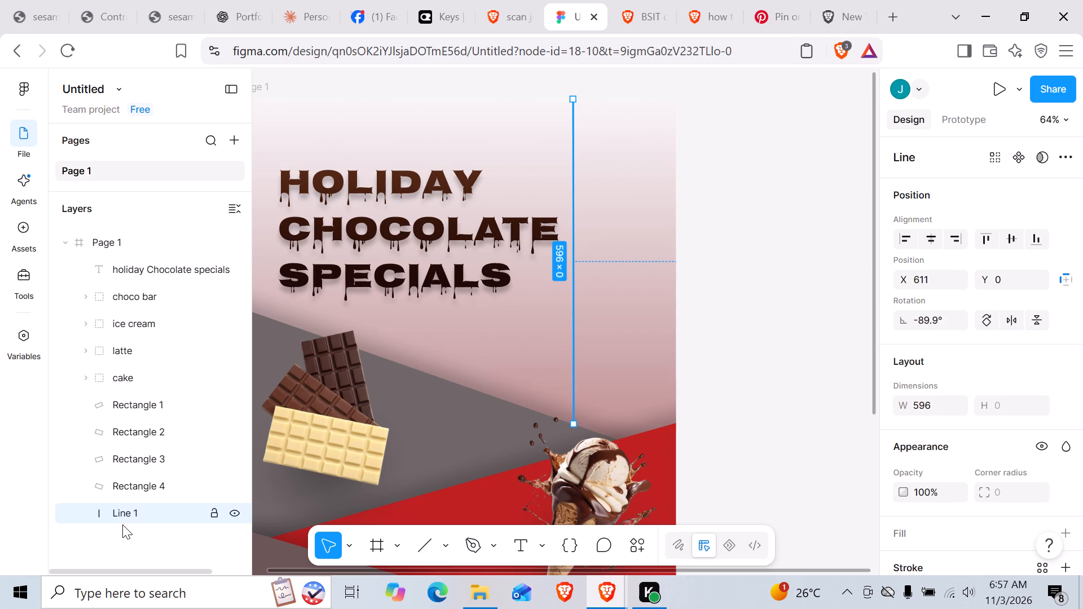
{"action": "left_click", "coordinate": [124, 533]}
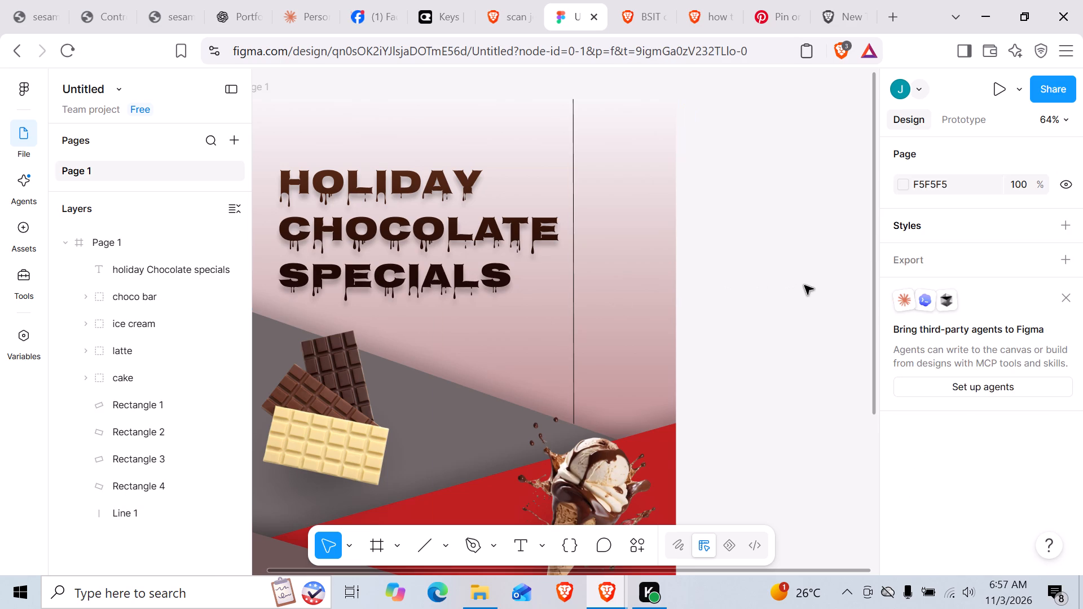
{"action": "scroll", "coordinate": [804, 284], "scroll_direction": "up", "scroll_amount": 3}
{"action": "scroll", "coordinate": [807, 281], "scroll_direction": "down", "scroll_amount": 3}
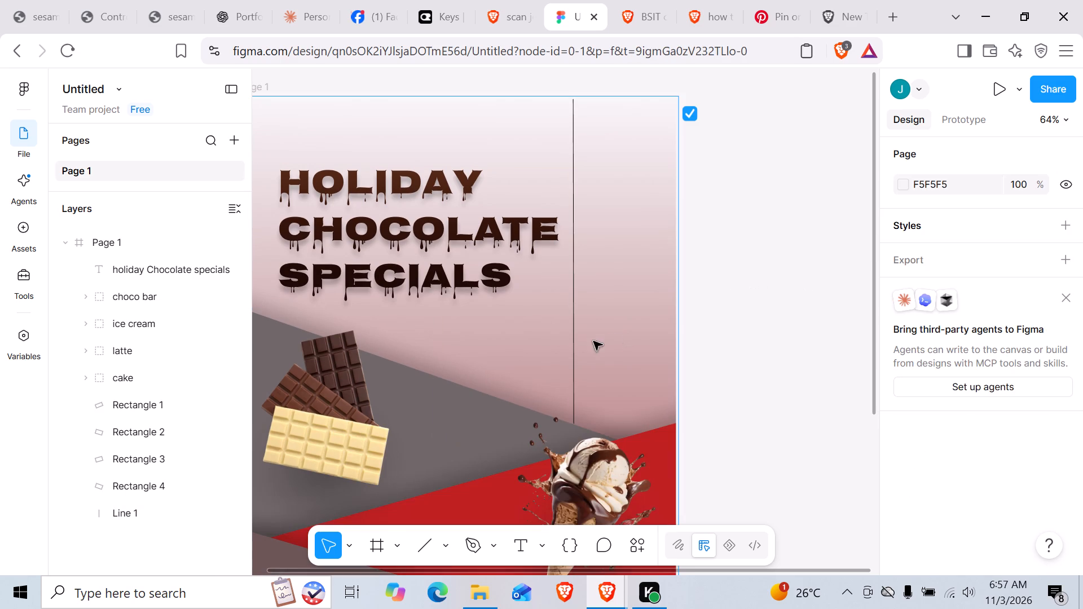
Duplicate the vertical line toward the poster's outer edge, stretching the copy up to X 639, Y 0 at about 612 long.
{"action": "left_click_drag", "start_coordinate": [575, 345], "coordinate": [591, 345], "text": "alt"}
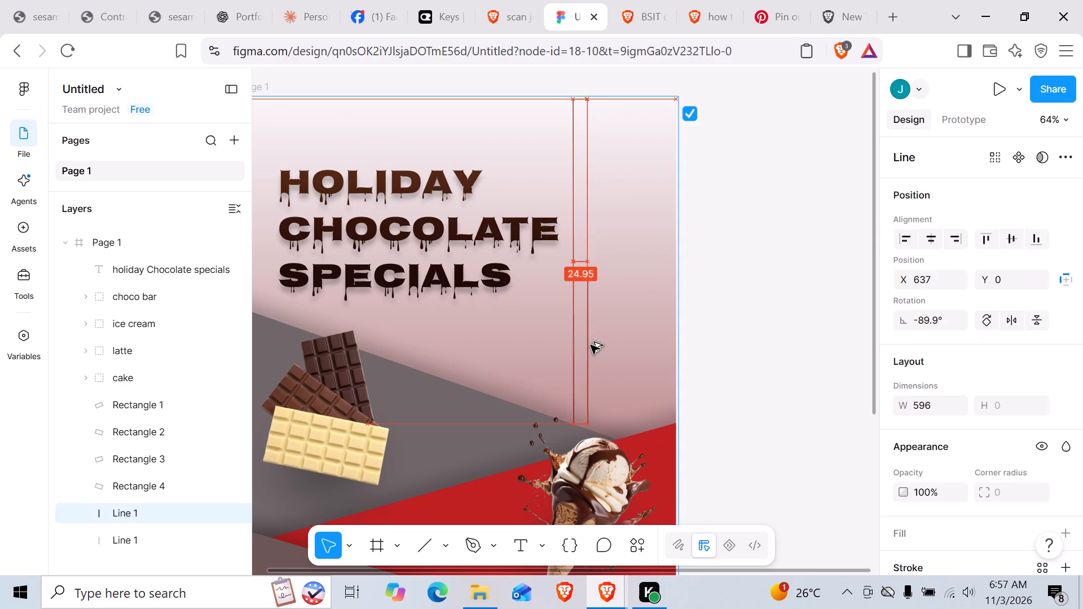
{"action": "left_click_drag", "start_coordinate": [591, 345], "coordinate": [591, 351], "text": "alt"}
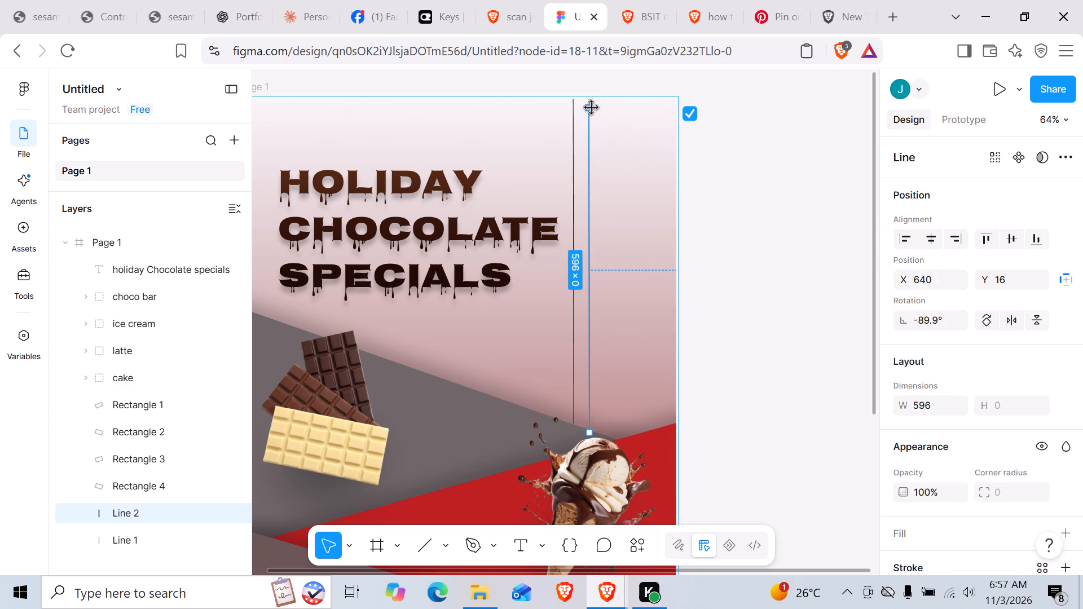
{"action": "left_click_drag", "start_coordinate": [588, 107], "coordinate": [588, 103]}
{"action": "left_click_drag", "start_coordinate": [588, 103], "coordinate": [588, 101]}
{"action": "left_click", "coordinate": [737, 201]}
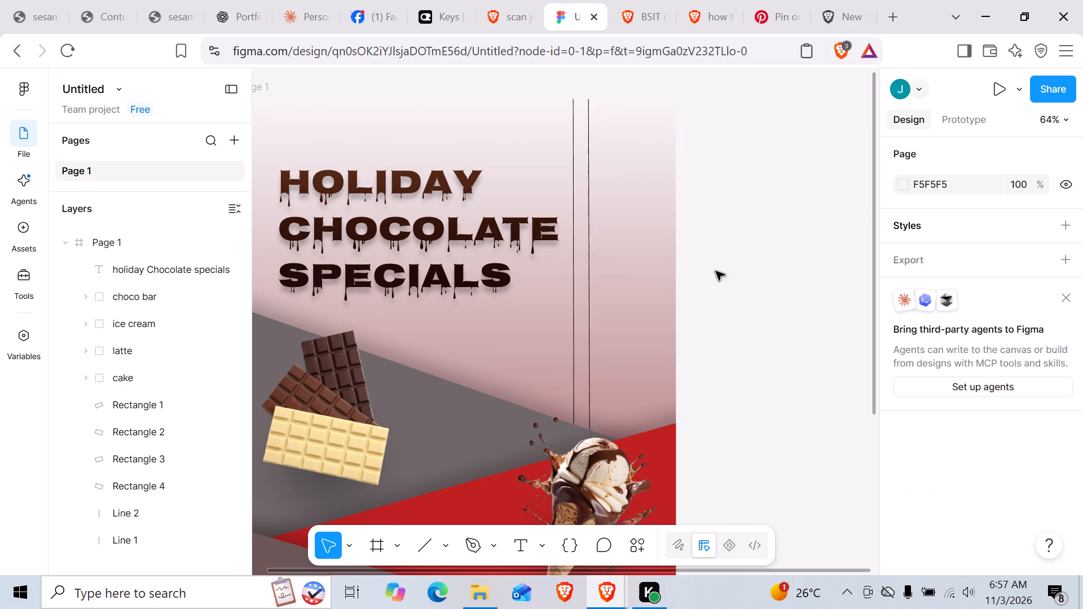
{"action": "key", "text": "ctrl+z"}
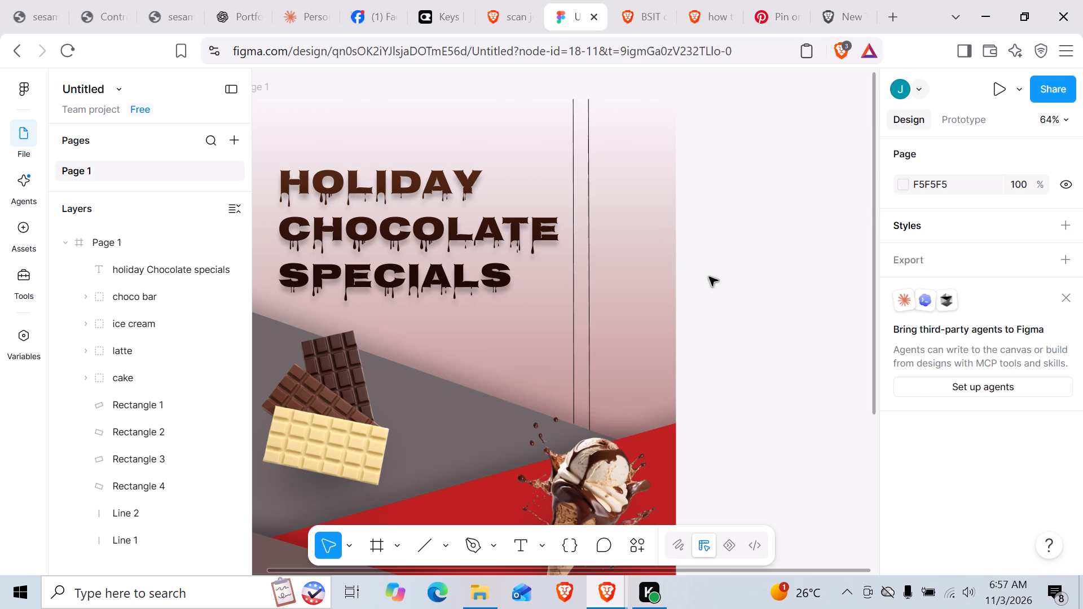
{"action": "left_click", "coordinate": [729, 274]}
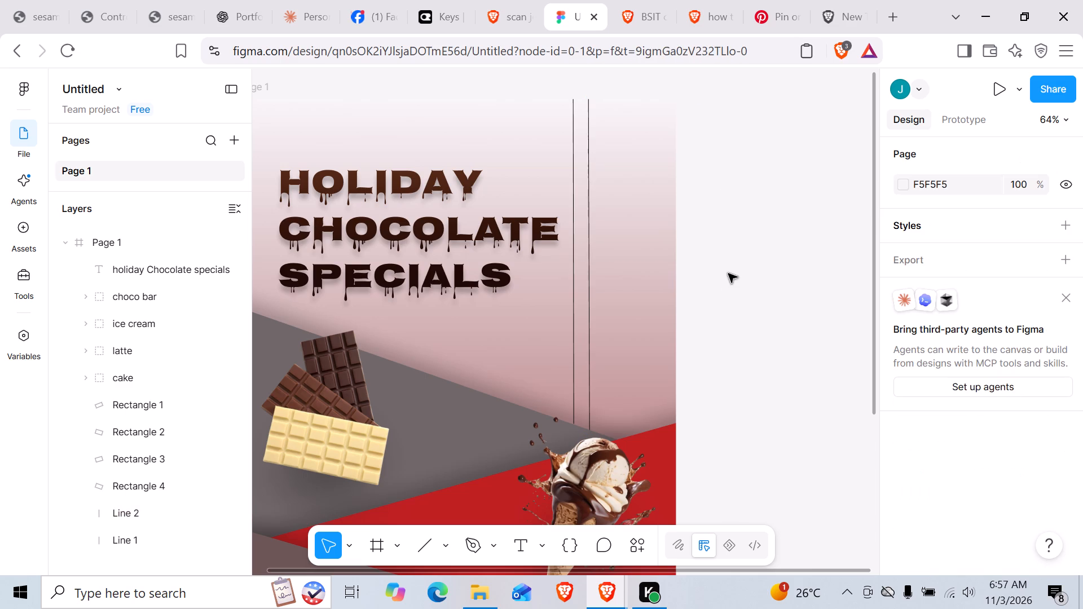
Set the stroke weight of the duplicated vertical line, Line 2, to 5.
{"action": "scroll", "coordinate": [729, 273], "scroll_direction": "down", "scroll_amount": 5, "text": "ctrl"}
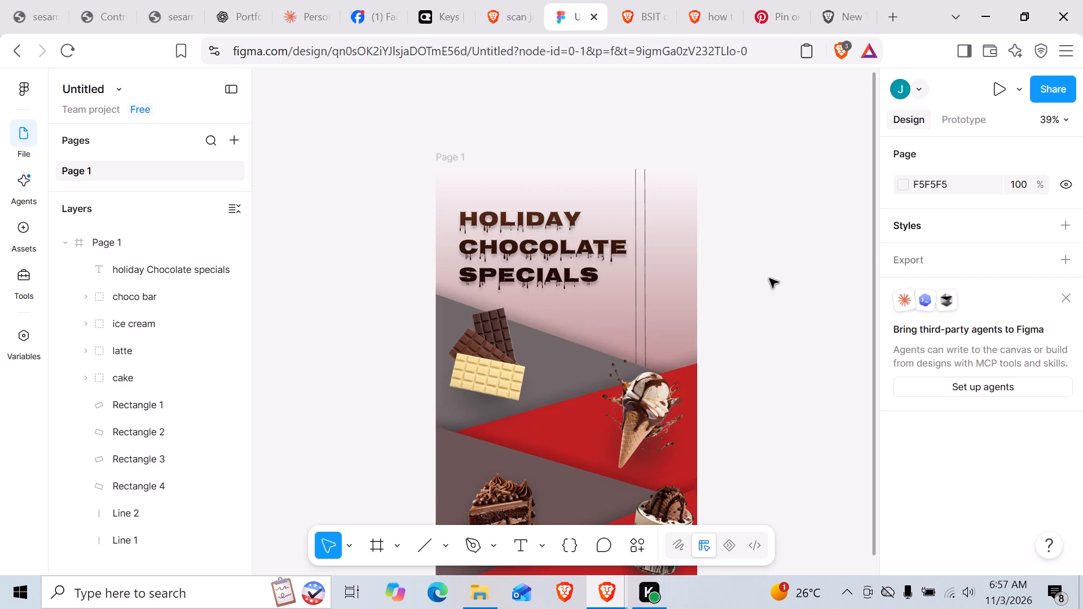
{"action": "scroll", "coordinate": [769, 278], "scroll_direction": "up", "scroll_amount": 13, "text": "ctrl"}
{"action": "scroll", "coordinate": [626, 296], "scroll_direction": "right", "scroll_amount": 2}
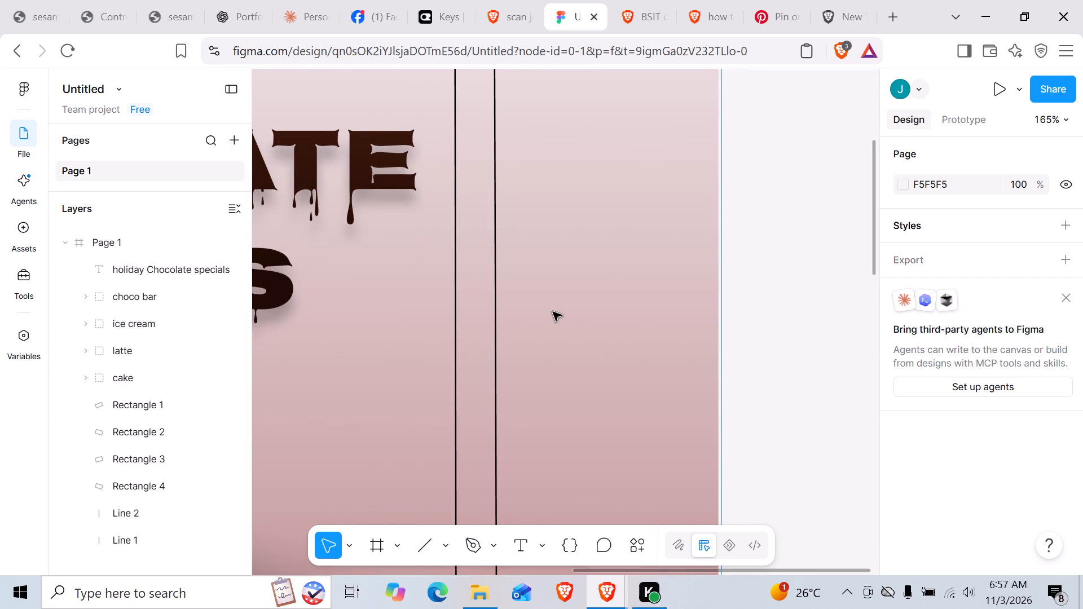
{"action": "left_click", "coordinate": [497, 351]}
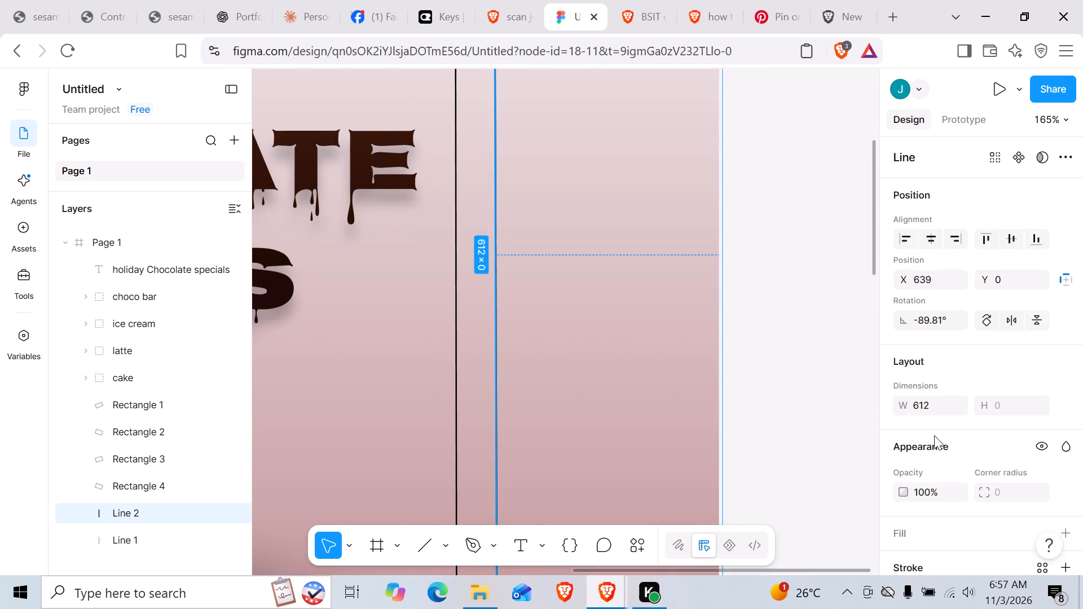
{"action": "scroll", "coordinate": [966, 425], "scroll_direction": "down", "scroll_amount": 3}
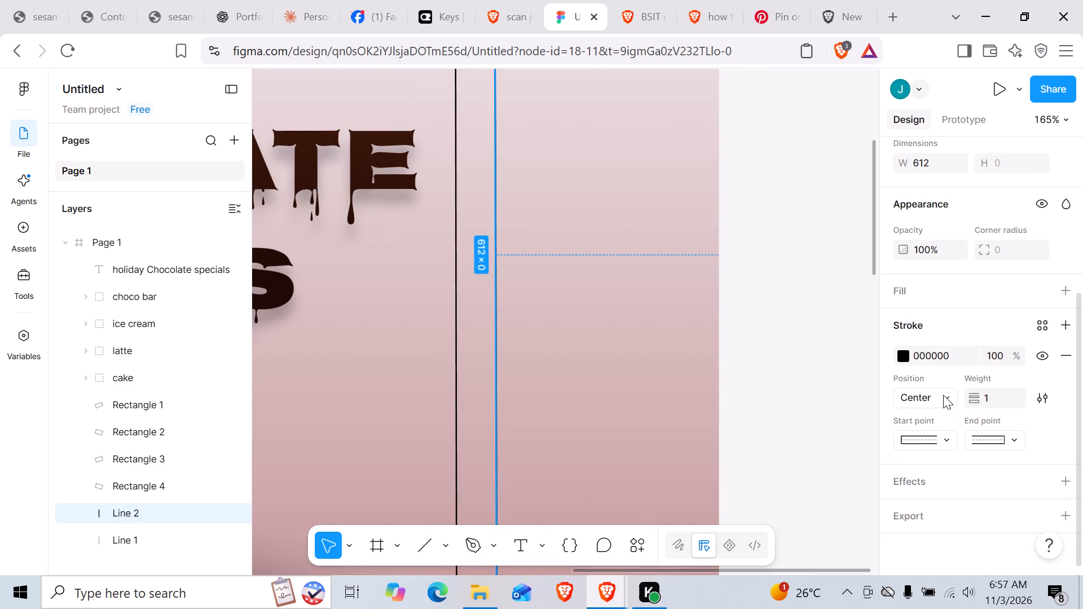
{"action": "left_click", "coordinate": [1002, 395]}
{"action": "key", "text": "5"}
{"action": "key", "text": "Return"}
{"action": "left_click", "coordinate": [838, 401]}
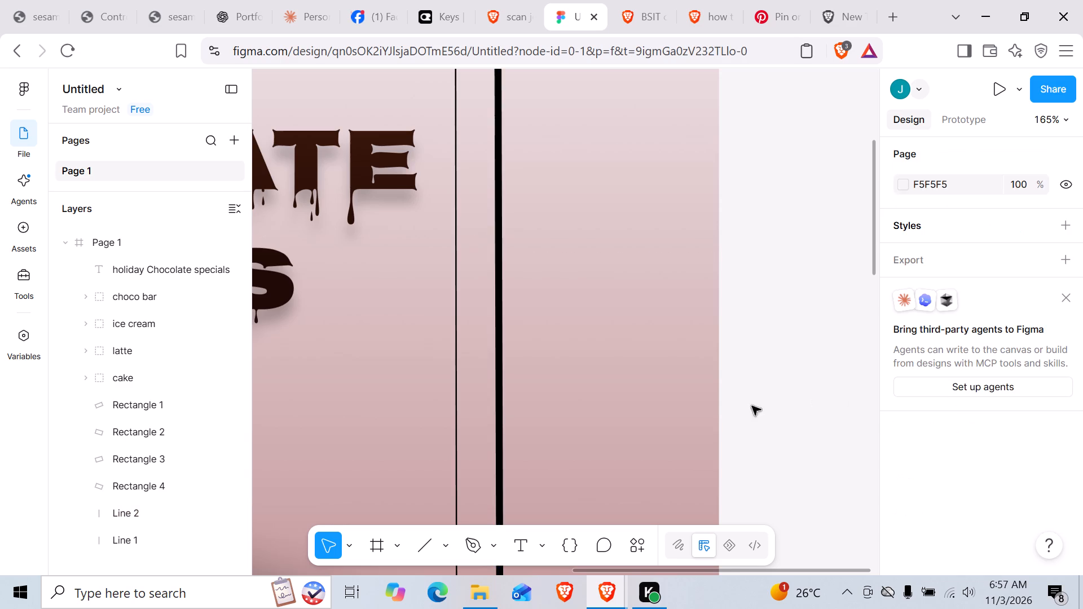
Examine how the thin and thick vertical lines sit within the whole poster layout.
{"action": "scroll", "coordinate": [637, 424], "scroll_direction": "down", "scroll_amount": 9, "text": "ctrl"}
{"action": "left_click", "coordinate": [746, 403], "text": "ctrl"}
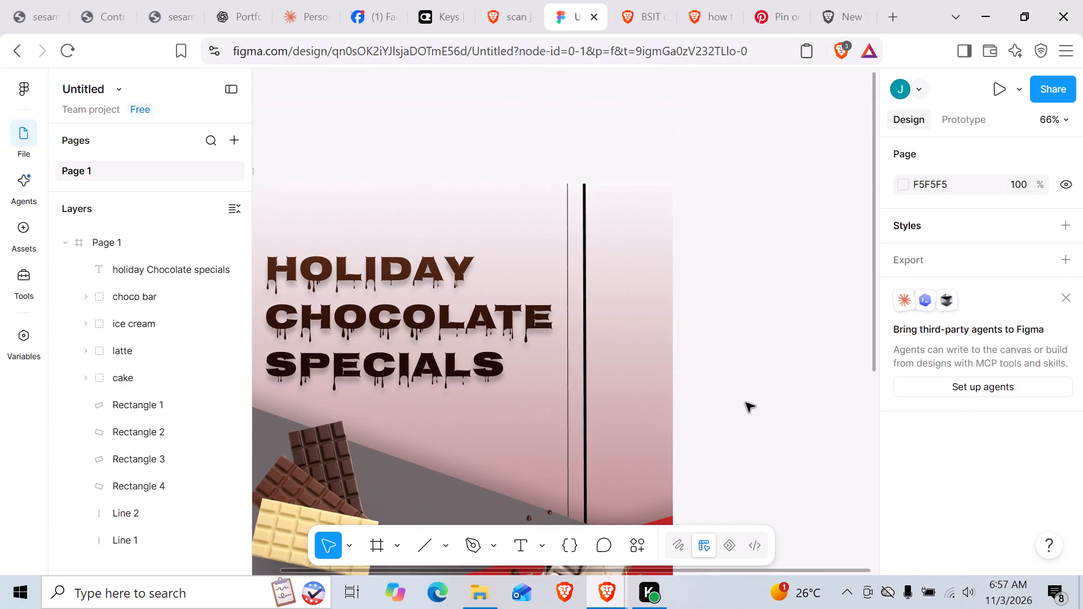
{"action": "scroll", "coordinate": [666, 433], "scroll_direction": "down", "scroll_amount": 3, "text": "ctrl"}
{"action": "scroll", "coordinate": [734, 418], "scroll_direction": "down", "scroll_amount": 1}
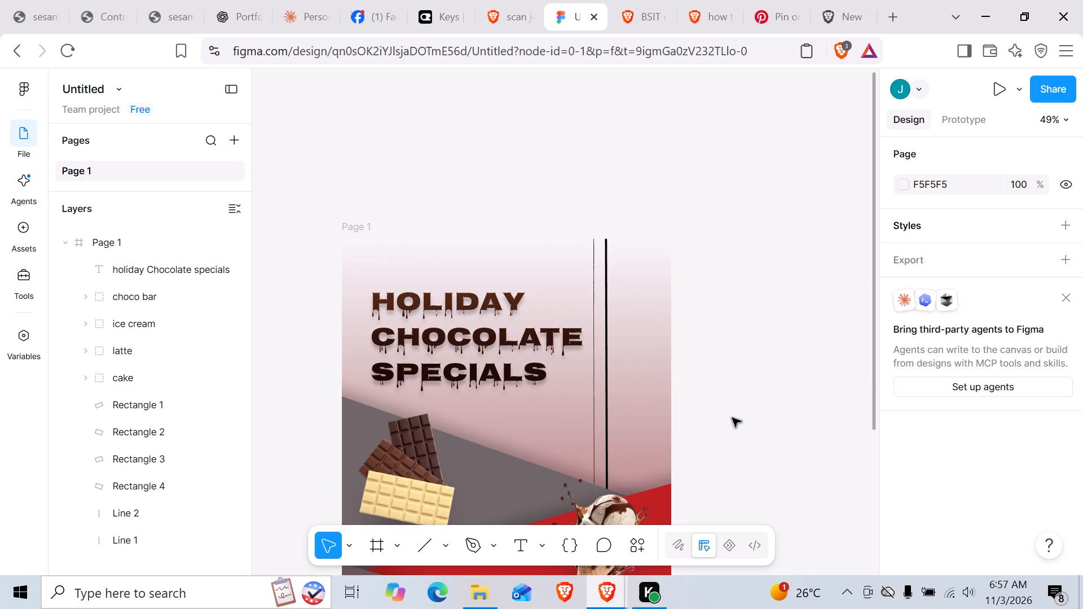
{"action": "scroll", "coordinate": [729, 416], "scroll_direction": "up", "scroll_amount": 1}
{"action": "scroll", "coordinate": [717, 407], "scroll_direction": "down", "scroll_amount": 4, "text": "ctrl"}
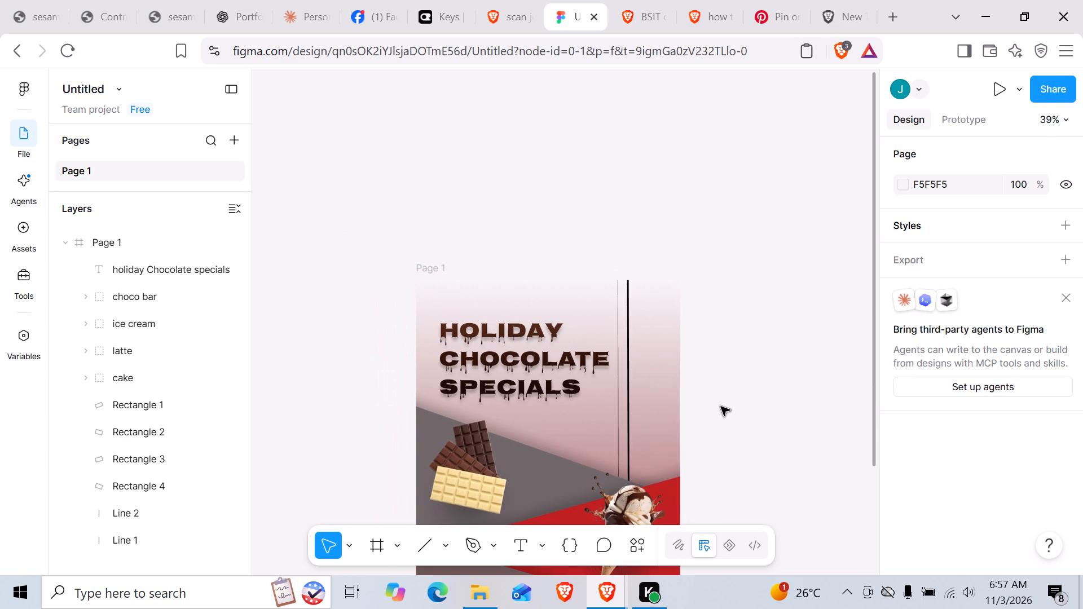
{"action": "scroll", "coordinate": [727, 400], "scroll_direction": "down", "scroll_amount": 2, "text": "ctrl"}
{"action": "scroll", "coordinate": [729, 398], "scroll_direction": "down", "scroll_amount": 2}
{"action": "scroll", "coordinate": [729, 398], "scroll_direction": "up", "scroll_amount": 1}
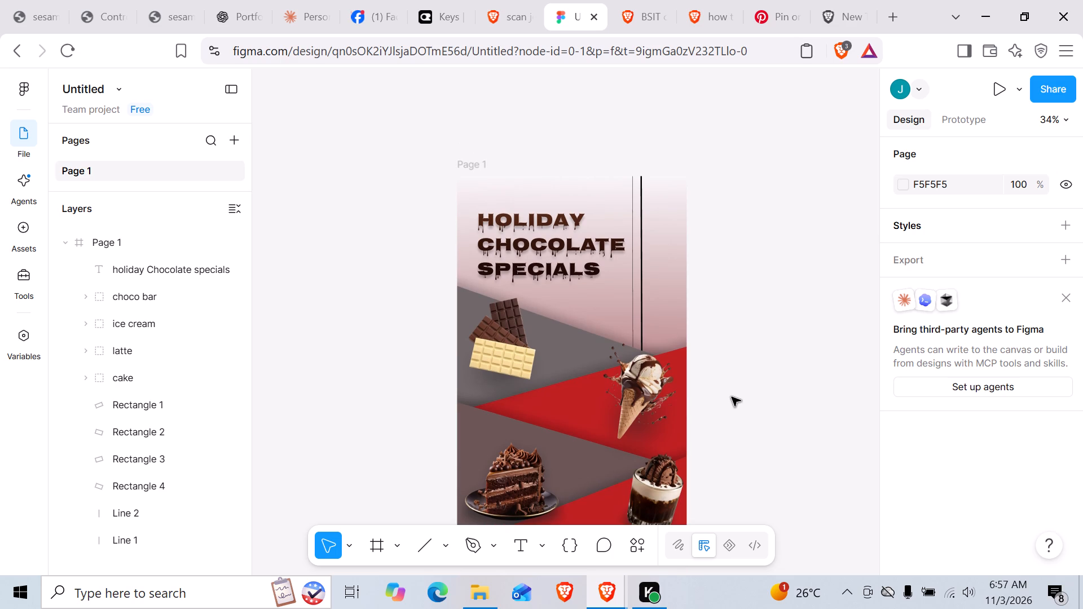
Look through the prototype settings for the thin vertical line, Line 1.
{"action": "scroll", "coordinate": [658, 306], "scroll_direction": "up", "scroll_amount": 2, "text": "ctrl"}
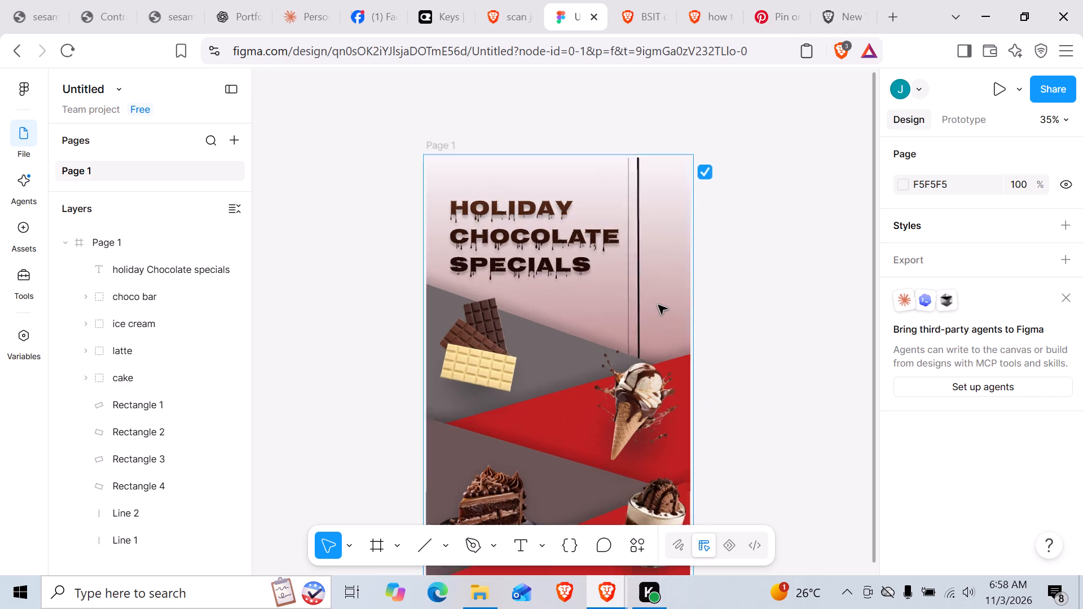
{"action": "scroll", "coordinate": [658, 305], "scroll_direction": "up", "scroll_amount": 5, "text": "ctrl"}
{"action": "left_click", "coordinate": [602, 314]}
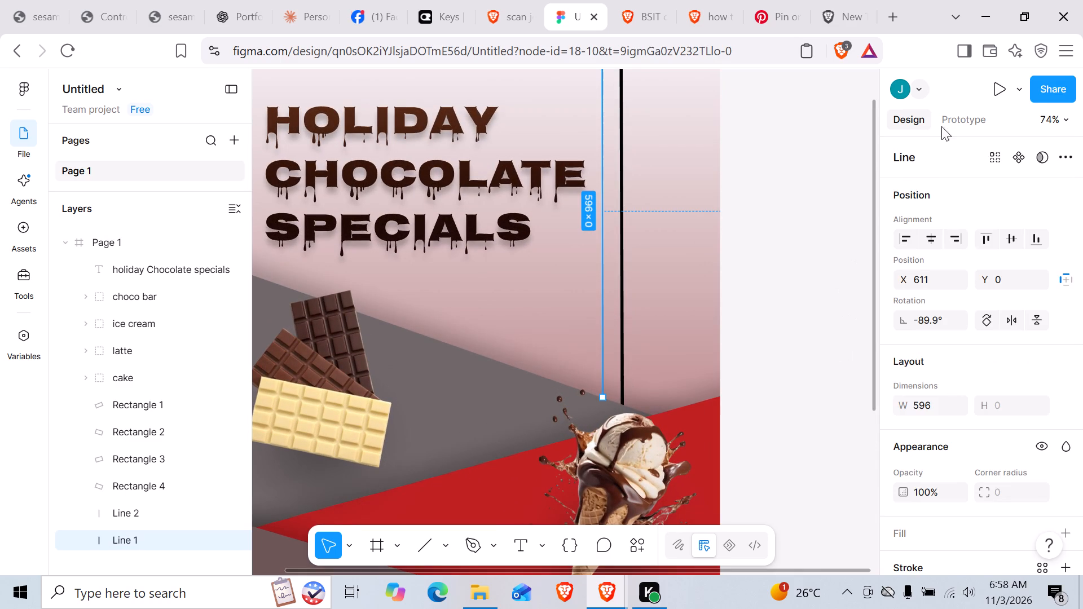
{"action": "left_click", "coordinate": [953, 117]}
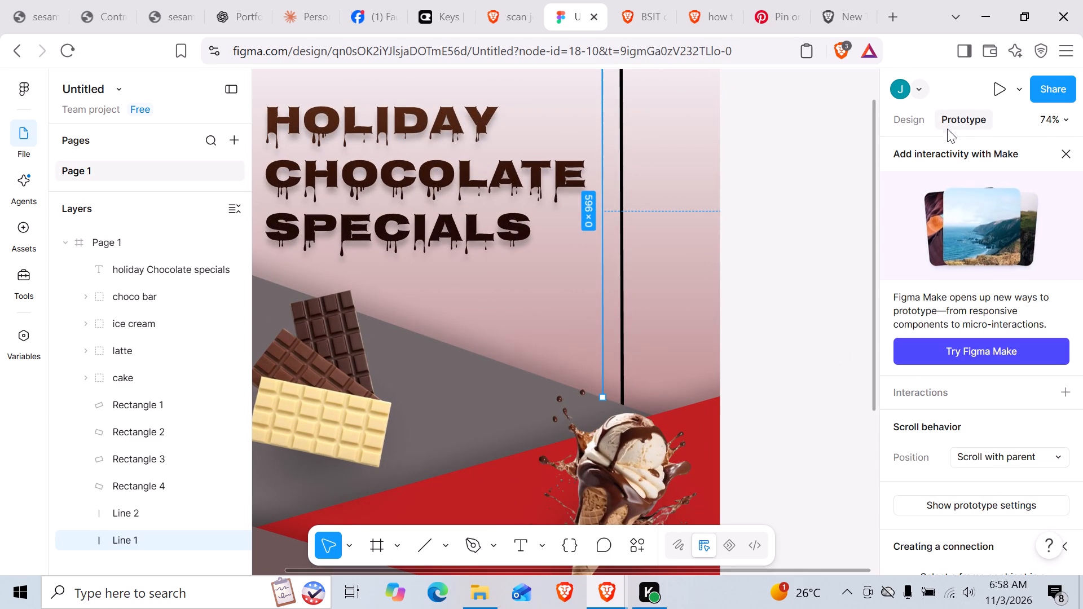
{"action": "scroll", "coordinate": [949, 246], "scroll_direction": "down", "scroll_amount": 2}
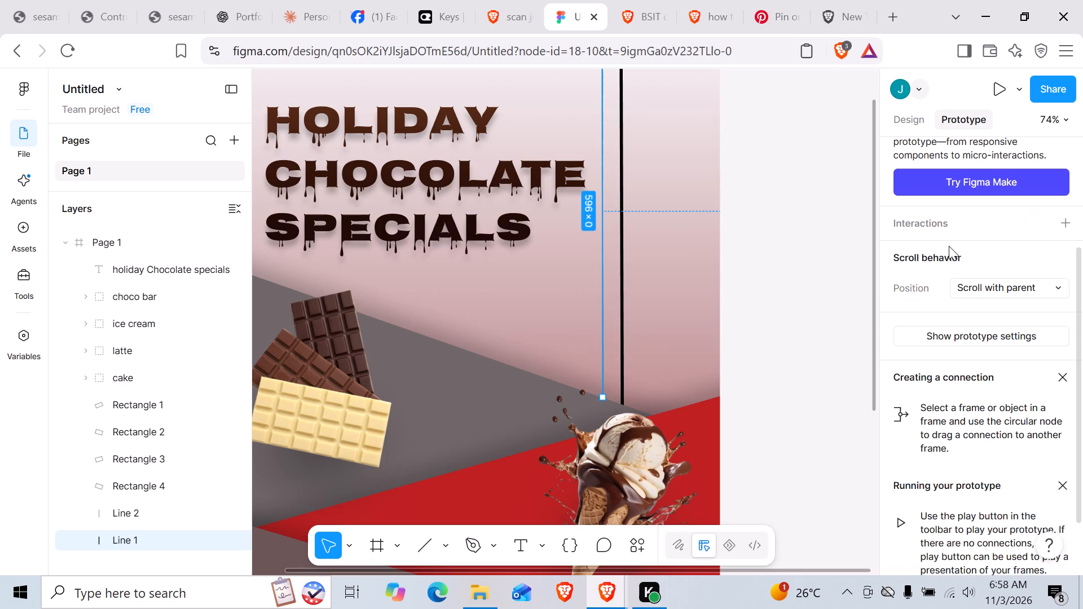
{"action": "scroll", "coordinate": [950, 272], "scroll_direction": "up", "scroll_amount": 3}
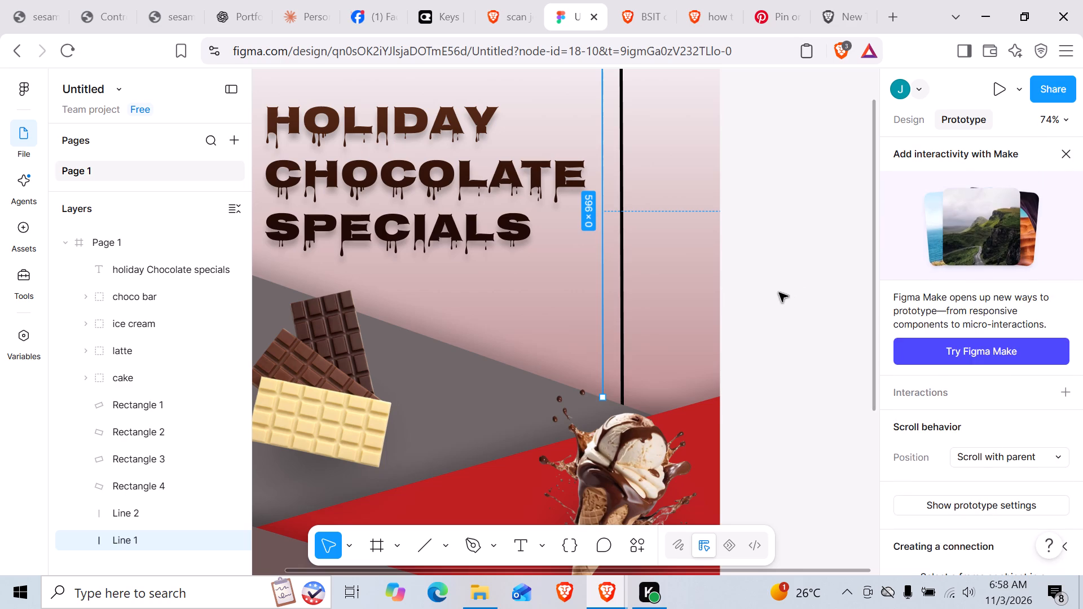
{"action": "scroll", "coordinate": [779, 292], "scroll_direction": "up", "scroll_amount": 5}
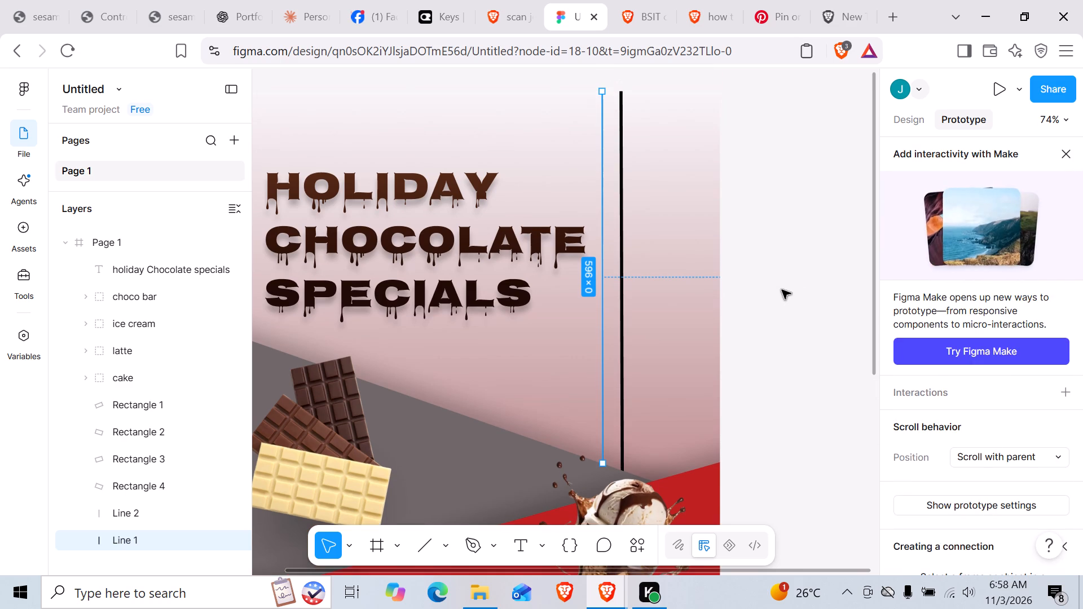
{"action": "scroll", "coordinate": [782, 290], "scroll_direction": "down", "scroll_amount": 5, "text": "ctrl"}
{"action": "left_click", "coordinate": [801, 323]}
Duplicate the whole poster frame beside the original, leaving a gap of about 102 between them.
{"action": "scroll", "coordinate": [801, 323], "scroll_direction": "down", "scroll_amount": 2, "text": "ctrl"}
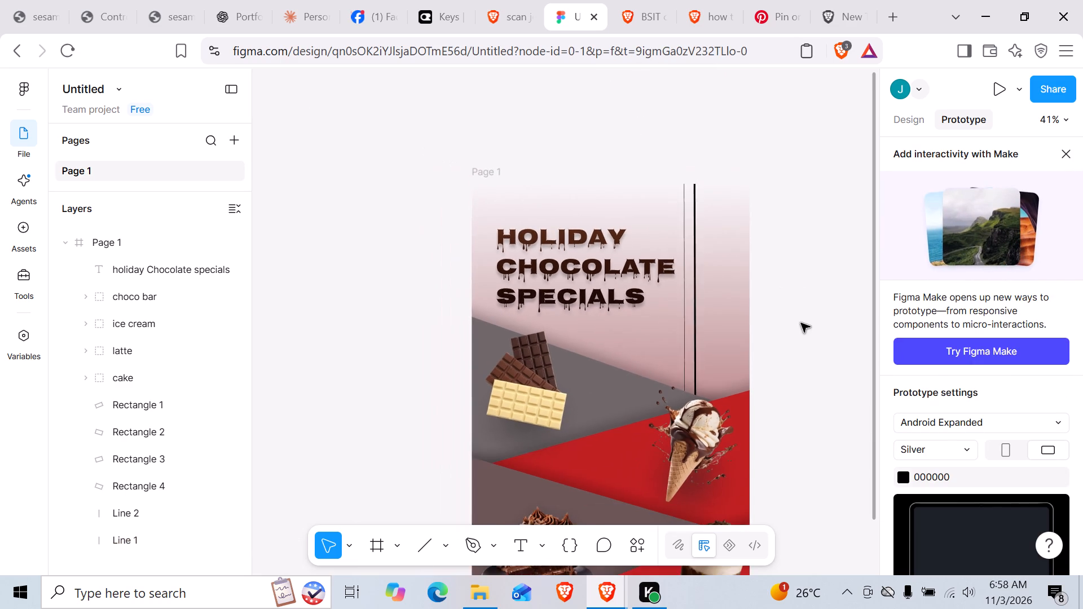
{"action": "scroll", "coordinate": [801, 323], "scroll_direction": "down", "scroll_amount": 2, "text": "ctrl"}
{"action": "scroll", "coordinate": [801, 323], "scroll_direction": "down", "scroll_amount": 1}
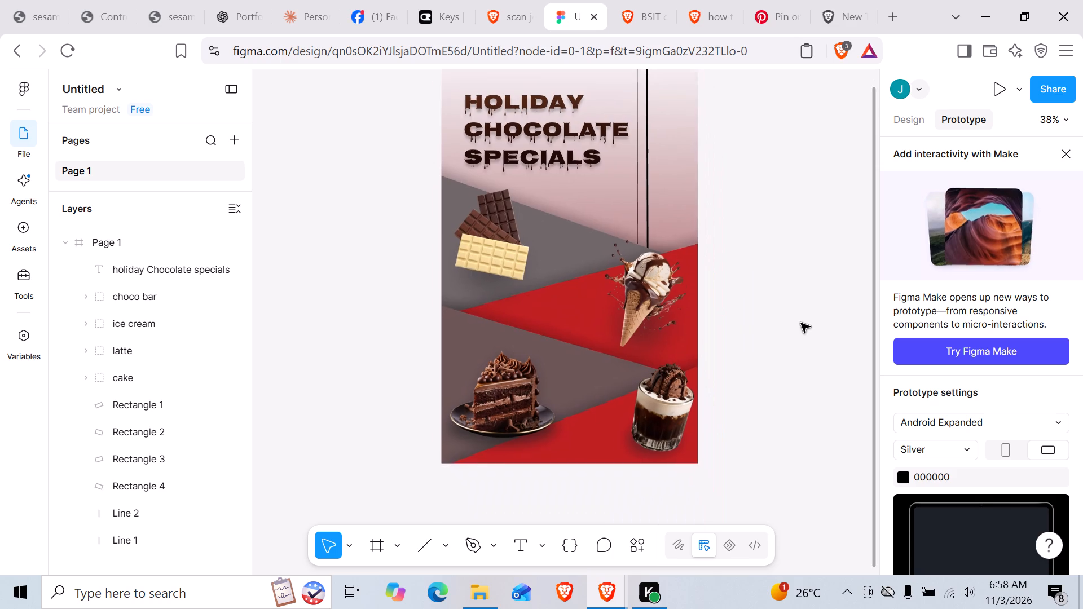
{"action": "scroll", "coordinate": [786, 300], "scroll_direction": "down", "scroll_amount": 2, "text": "ctrl"}
{"action": "scroll", "coordinate": [759, 223], "scroll_direction": "left", "scroll_amount": 1}
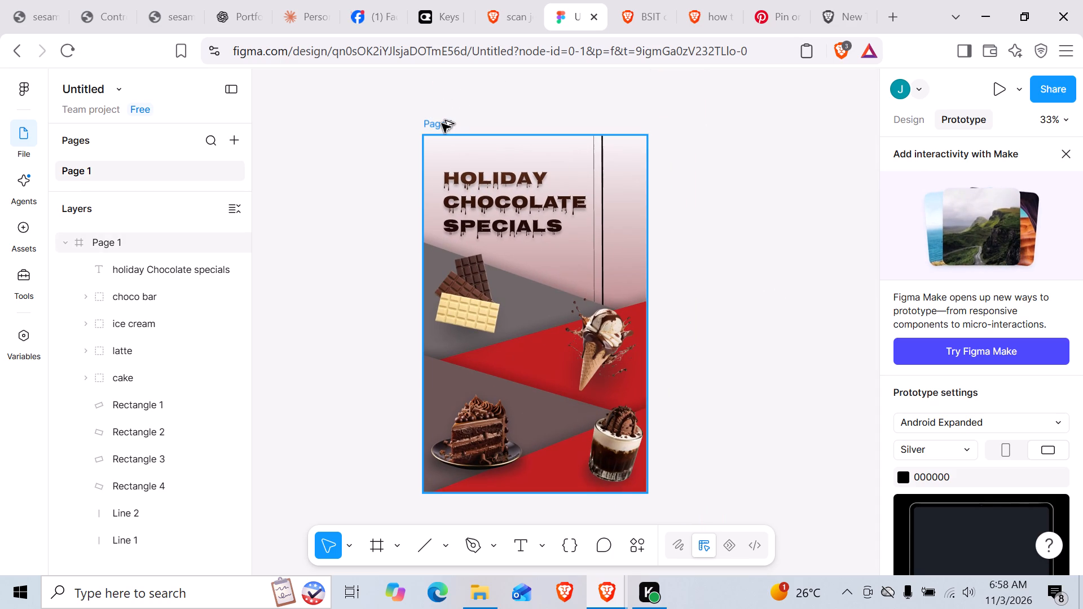
{"action": "left_click_drag", "start_coordinate": [442, 123], "coordinate": [701, 122], "text": "alt"}
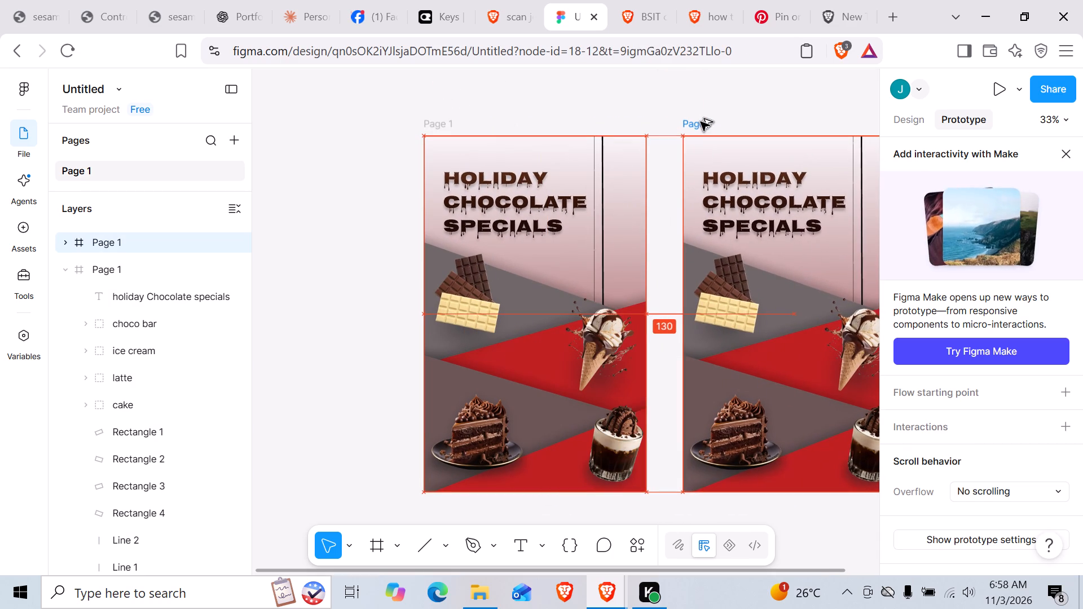
{"action": "left_click_drag", "start_coordinate": [701, 122], "coordinate": [701, 122], "text": "alt"}
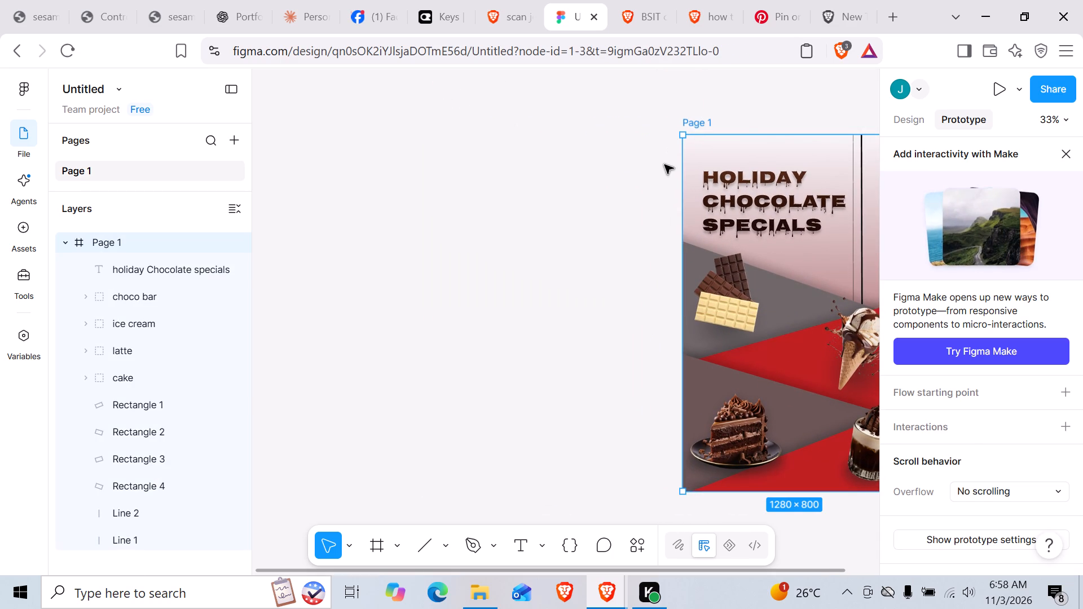
{"action": "scroll", "coordinate": [664, 165], "scroll_direction": "left", "scroll_amount": 3}
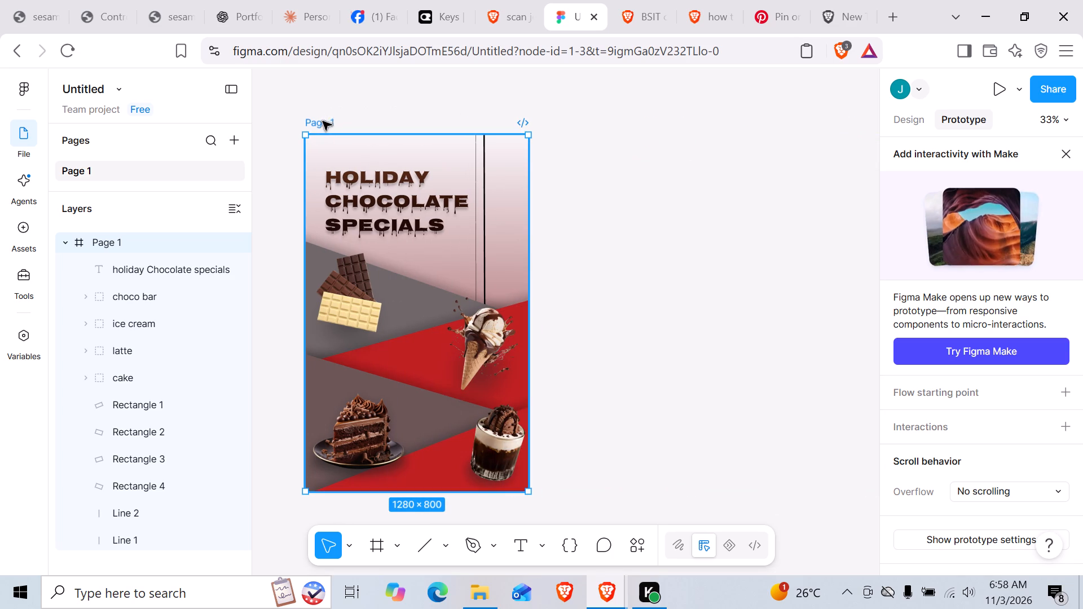
{"action": "left_click_drag", "start_coordinate": [314, 126], "coordinate": [565, 130], "text": "alt"}
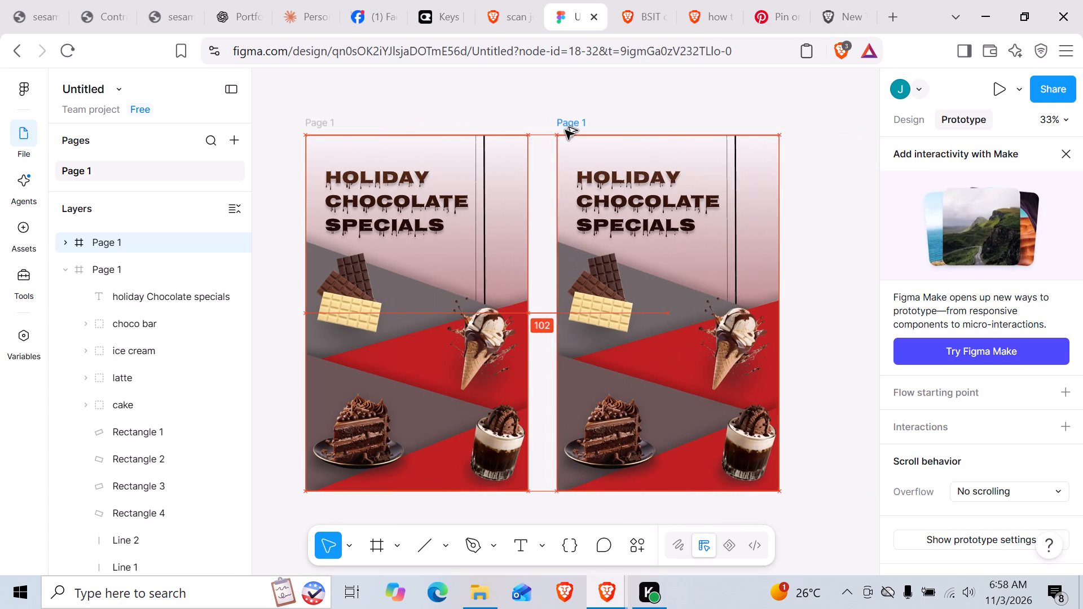
Align the duplicated poster frame, Page 2, level with the top of the original Page 1 frame.
{"action": "left_click_drag", "start_coordinate": [565, 130], "coordinate": [565, 131], "text": "alt"}
{"action": "left_click", "coordinate": [794, 225]}
{"action": "left_click_drag", "start_coordinate": [741, 224], "coordinate": [741, 218]}
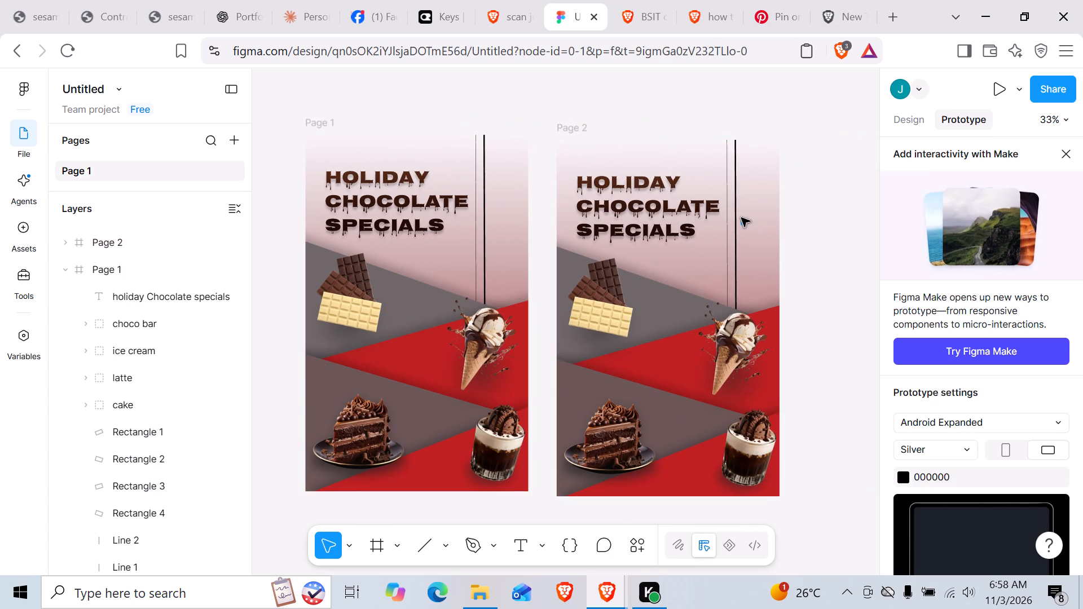
{"action": "left_click", "coordinate": [583, 135]}
{"action": "left_click_drag", "start_coordinate": [578, 129], "coordinate": [578, 123]}
{"action": "left_click", "coordinate": [820, 218]}
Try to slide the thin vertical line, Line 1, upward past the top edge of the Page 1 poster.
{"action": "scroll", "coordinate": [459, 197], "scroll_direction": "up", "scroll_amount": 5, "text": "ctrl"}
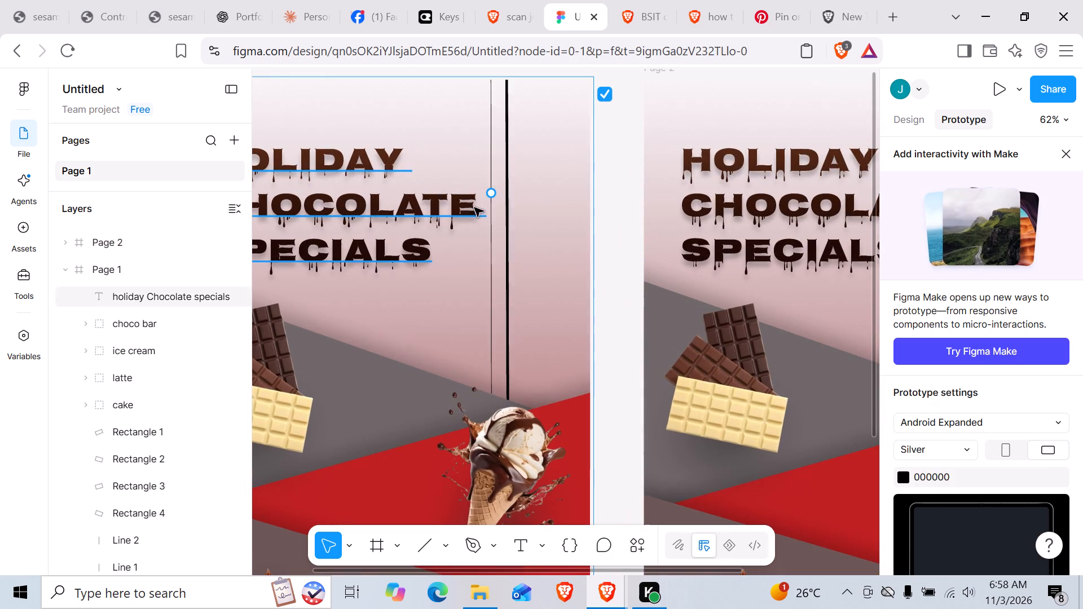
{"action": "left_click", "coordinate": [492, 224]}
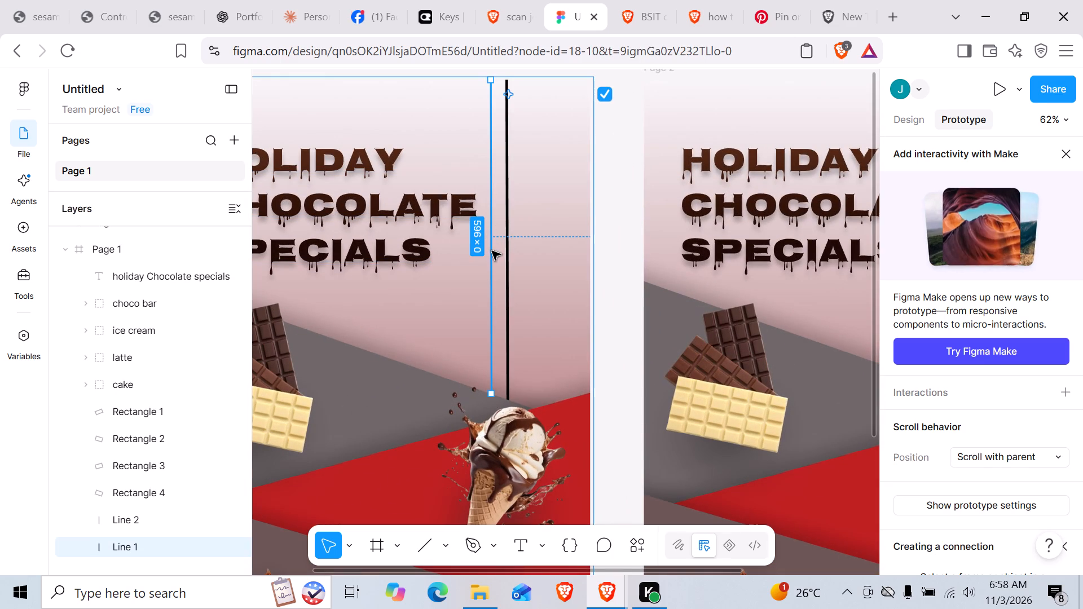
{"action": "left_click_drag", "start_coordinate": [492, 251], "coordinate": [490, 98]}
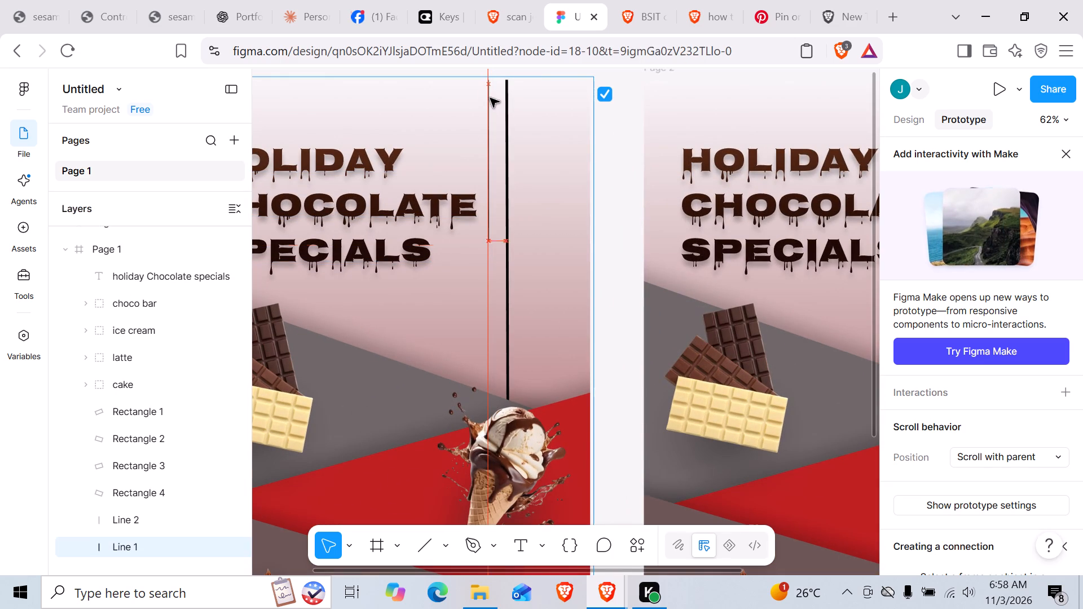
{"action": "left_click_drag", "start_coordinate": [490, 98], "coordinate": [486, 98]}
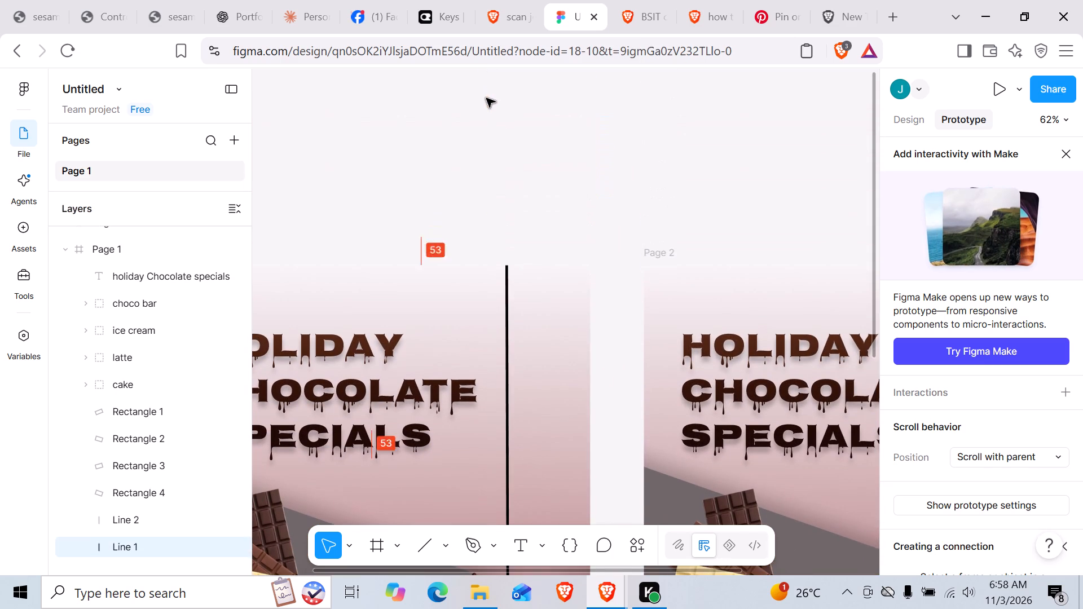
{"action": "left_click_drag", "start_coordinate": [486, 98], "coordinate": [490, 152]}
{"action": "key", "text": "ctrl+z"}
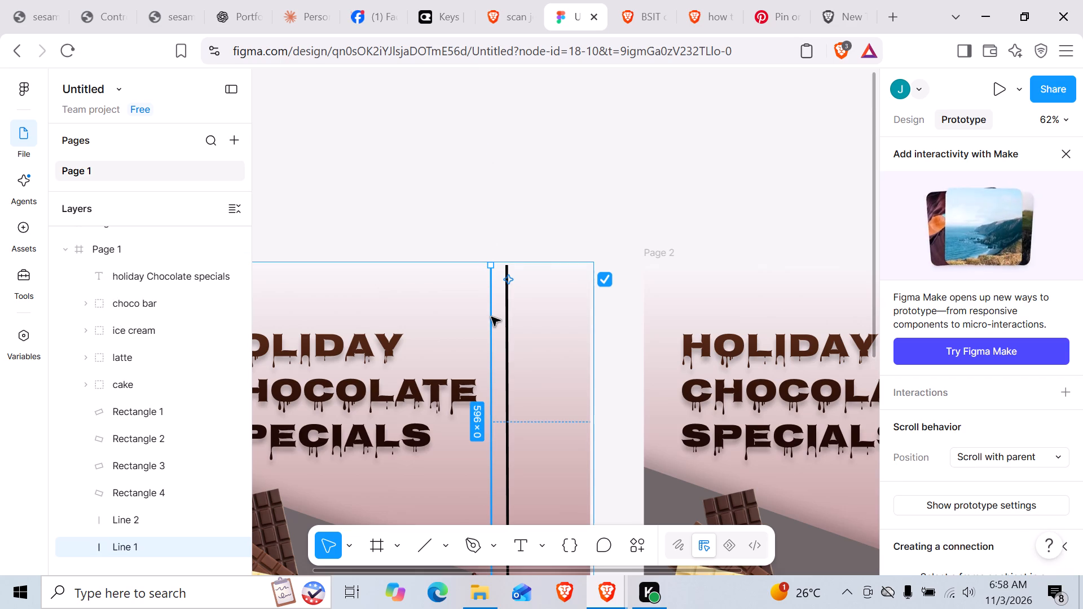
Slide Line 1 straight up on Page 1 so only its short lower end overlaps the poster's top edge above the title.
{"action": "scroll", "coordinate": [491, 328], "scroll_direction": "down", "scroll_amount": 5}
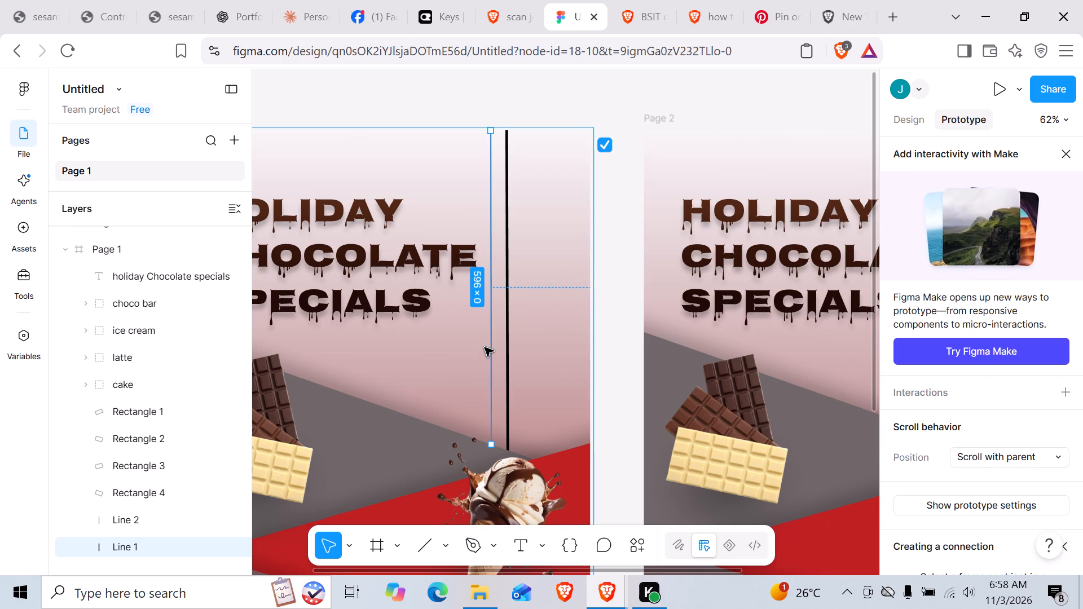
{"action": "left_click_drag", "start_coordinate": [492, 392], "coordinate": [491, 367]}
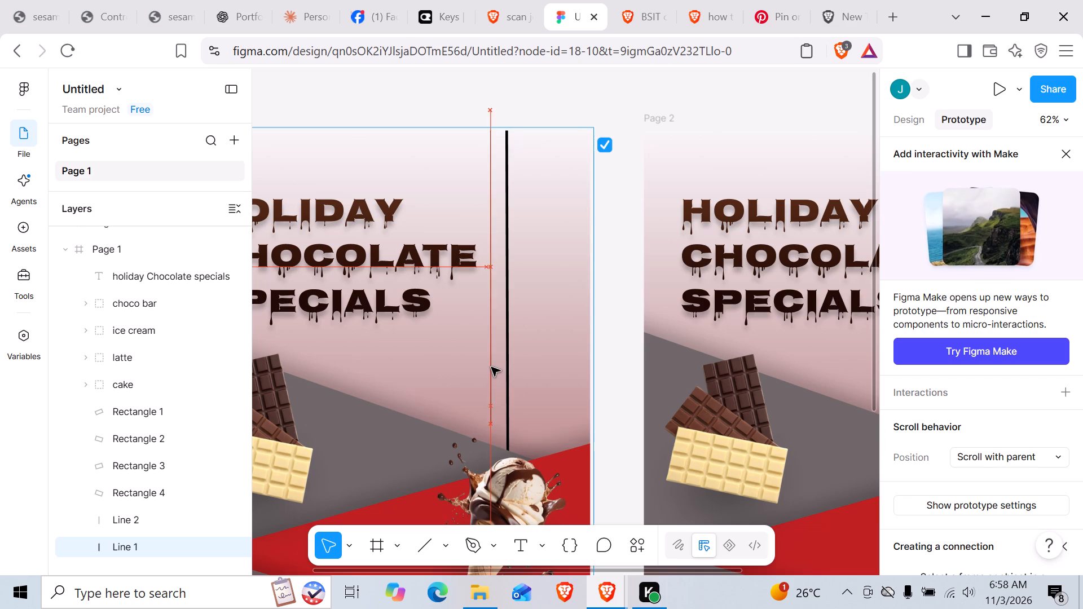
{"action": "left_click_drag", "start_coordinate": [491, 367], "coordinate": [492, 330]}
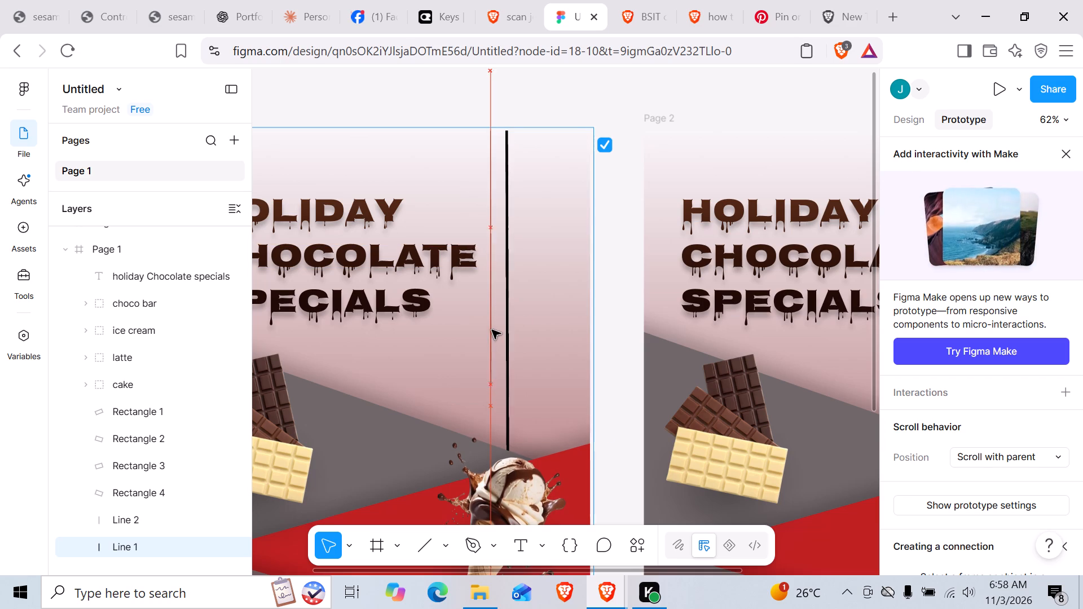
{"action": "left_click_drag", "start_coordinate": [492, 330], "coordinate": [492, 280]}
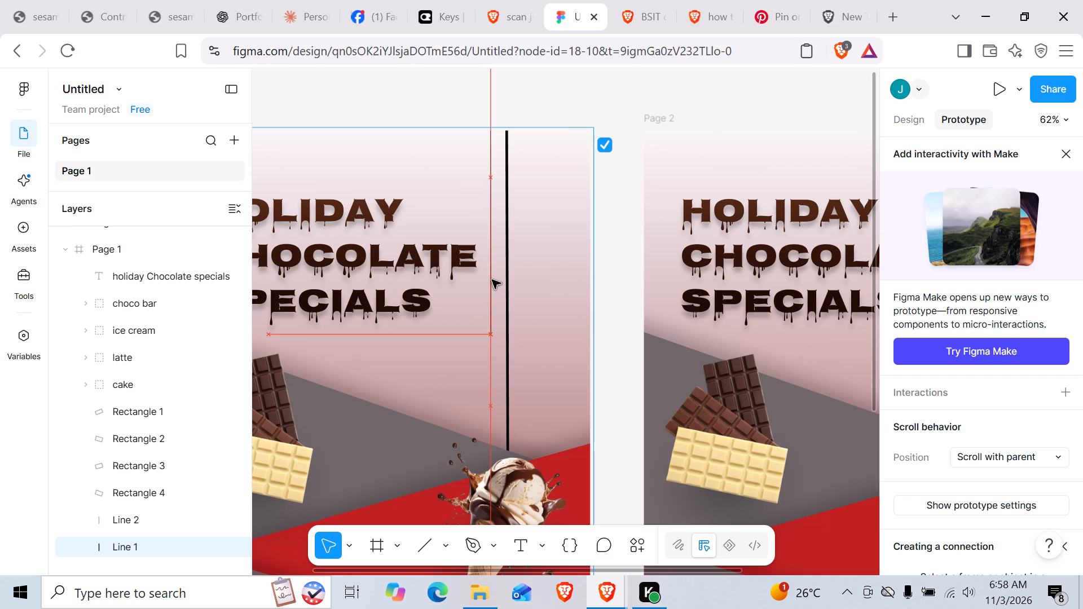
{"action": "left_click_drag", "start_coordinate": [492, 280], "coordinate": [490, 218]}
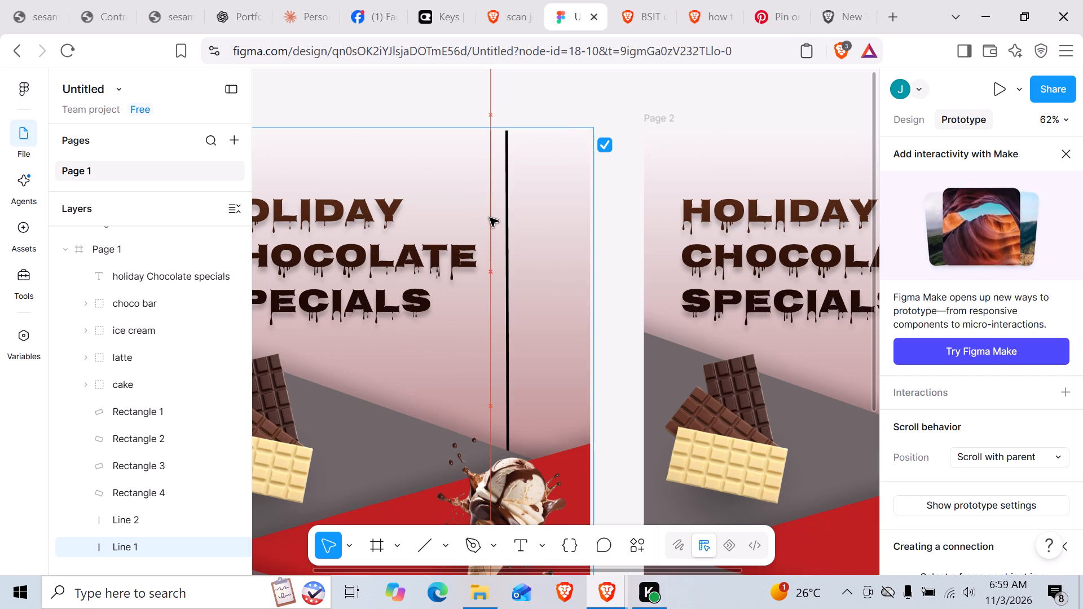
{"action": "left_click_drag", "start_coordinate": [490, 218], "coordinate": [491, 153]}
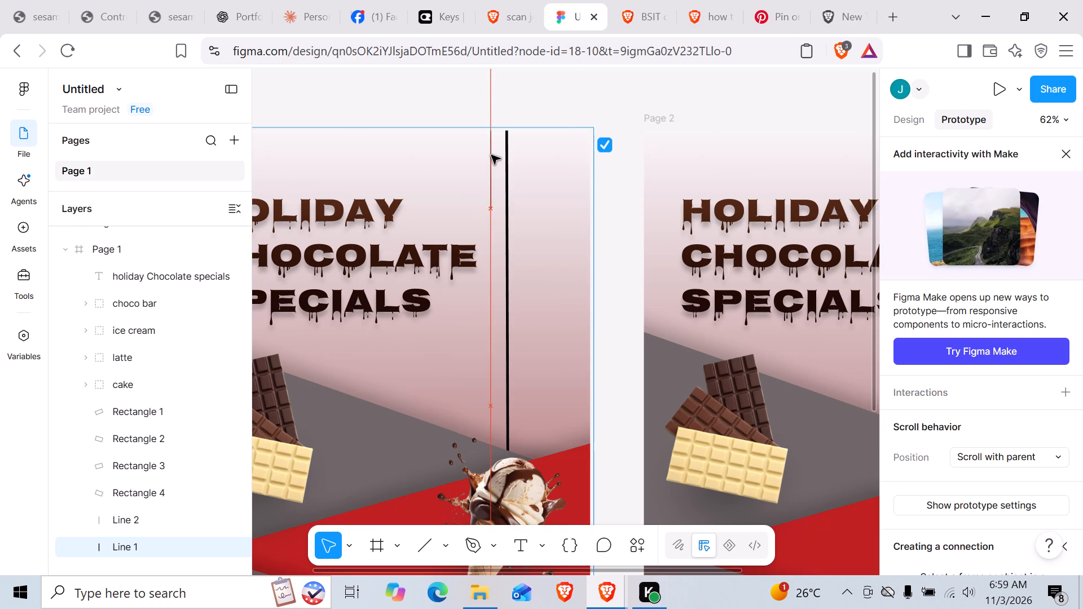
{"action": "left_click_drag", "start_coordinate": [491, 153], "coordinate": [492, 116]}
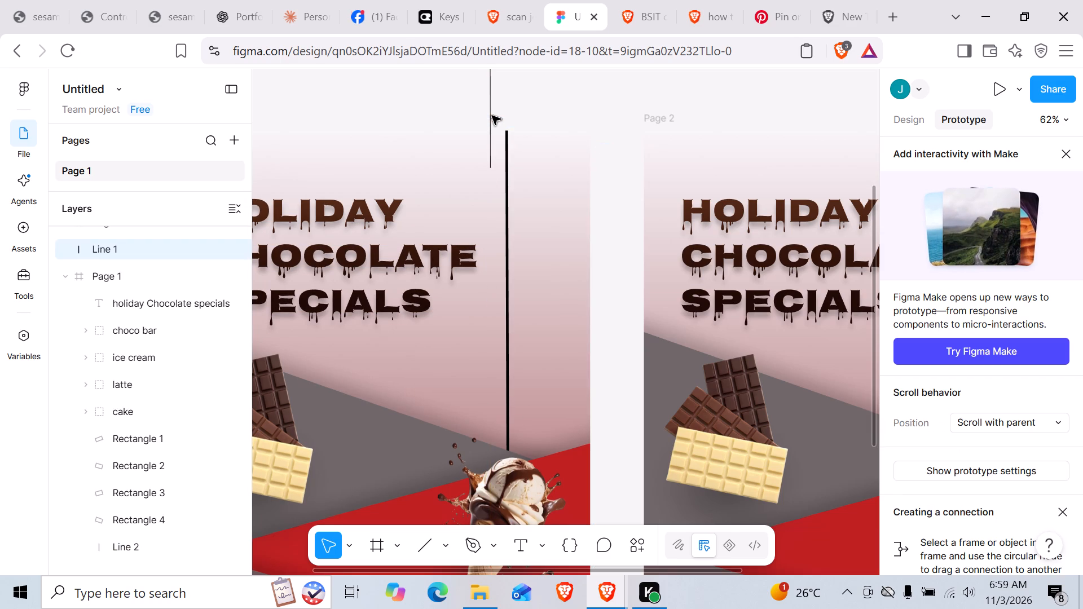
{"action": "left_click_drag", "start_coordinate": [492, 116], "coordinate": [492, 116]}
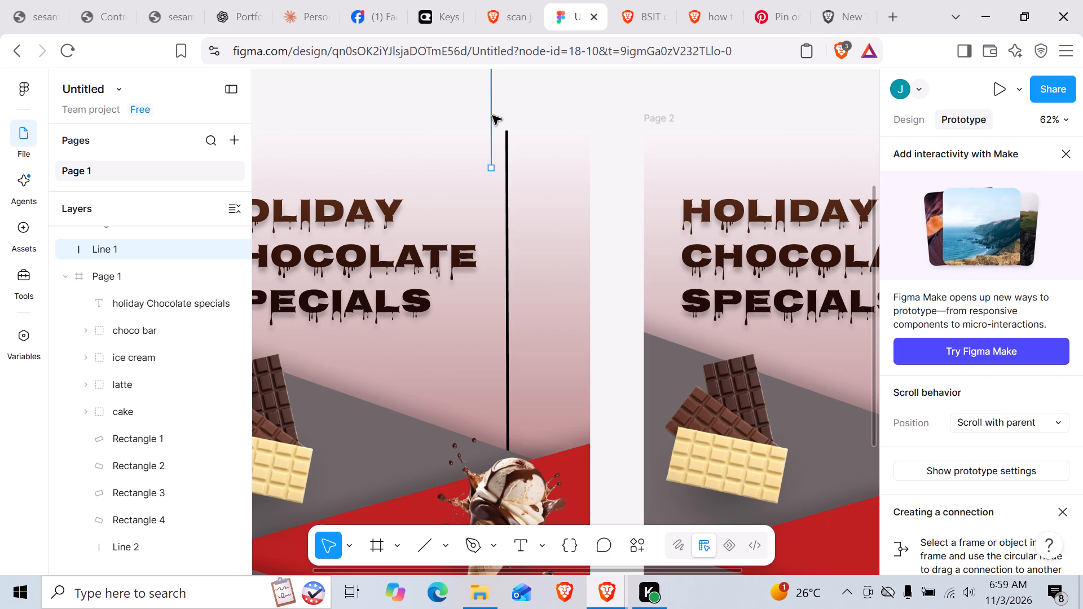
{"action": "left_click_drag", "start_coordinate": [492, 116], "coordinate": [492, 116]}
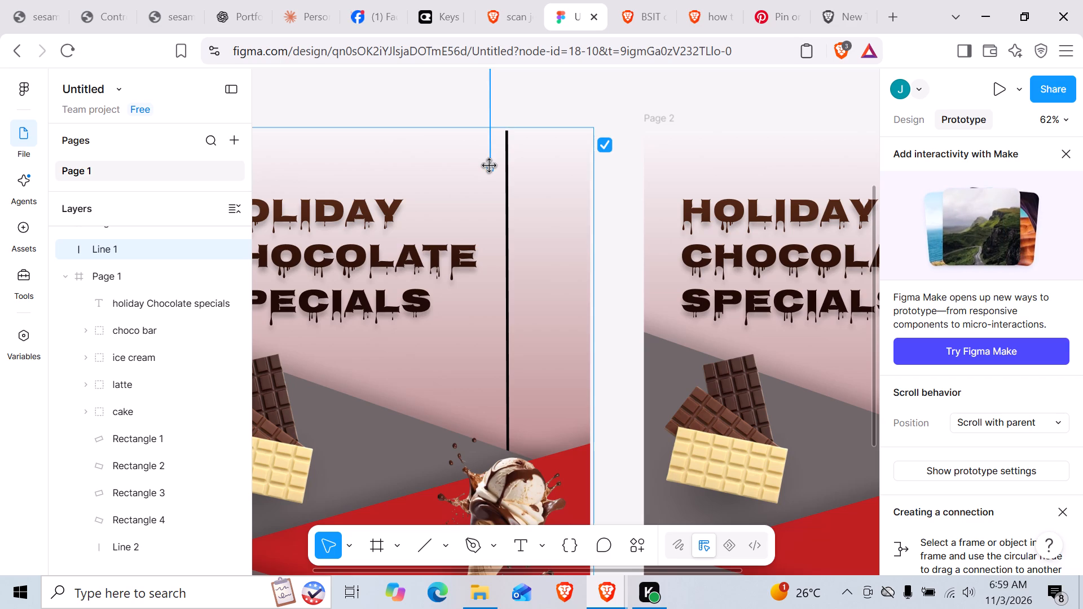
{"action": "left_click", "coordinate": [491, 158]}
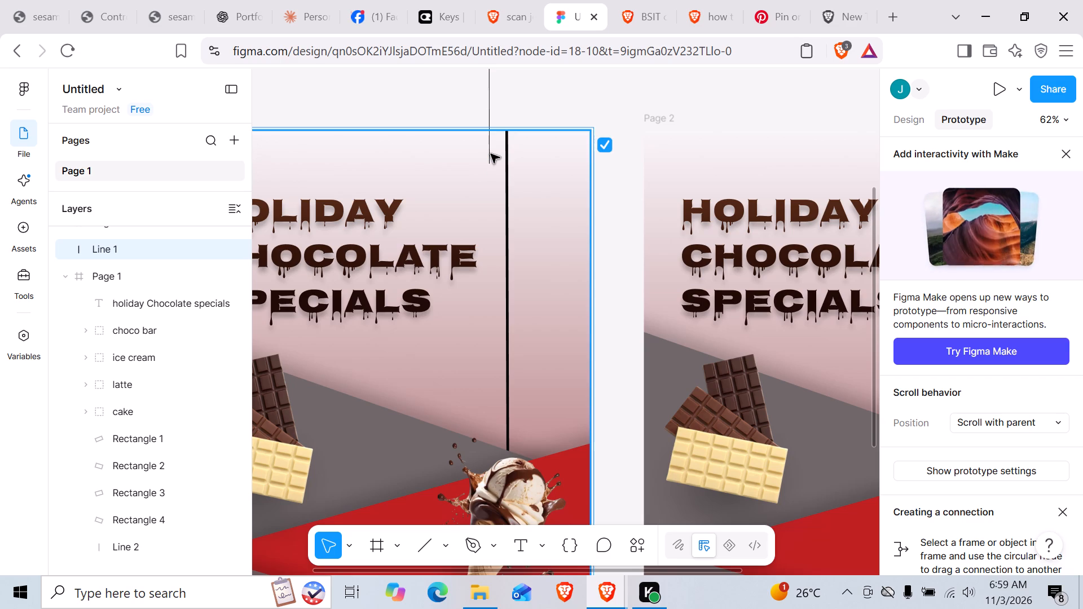
{"action": "key", "text": "ctrl+z"}
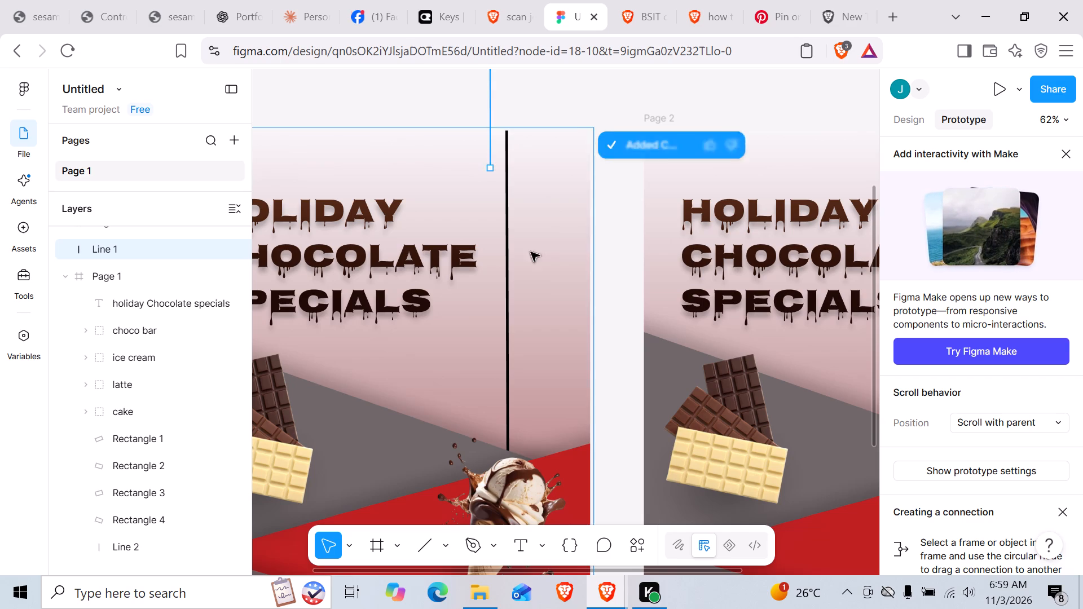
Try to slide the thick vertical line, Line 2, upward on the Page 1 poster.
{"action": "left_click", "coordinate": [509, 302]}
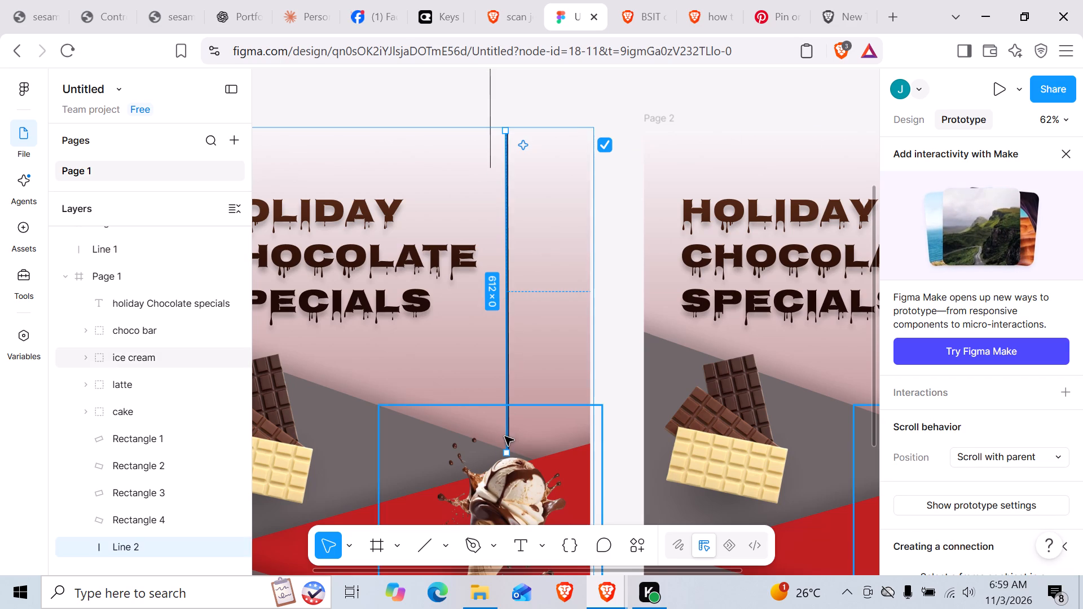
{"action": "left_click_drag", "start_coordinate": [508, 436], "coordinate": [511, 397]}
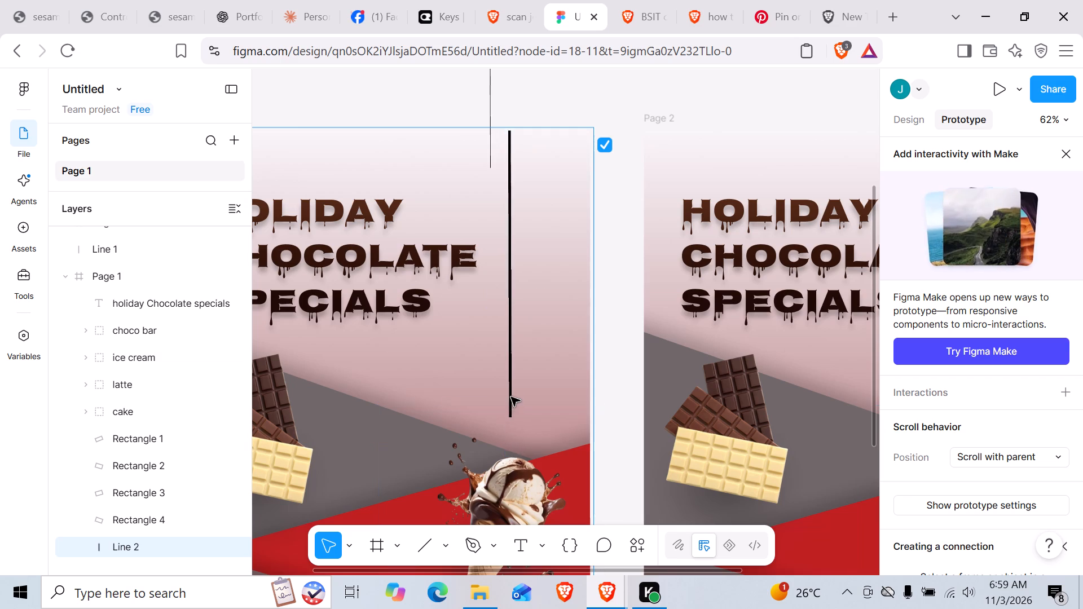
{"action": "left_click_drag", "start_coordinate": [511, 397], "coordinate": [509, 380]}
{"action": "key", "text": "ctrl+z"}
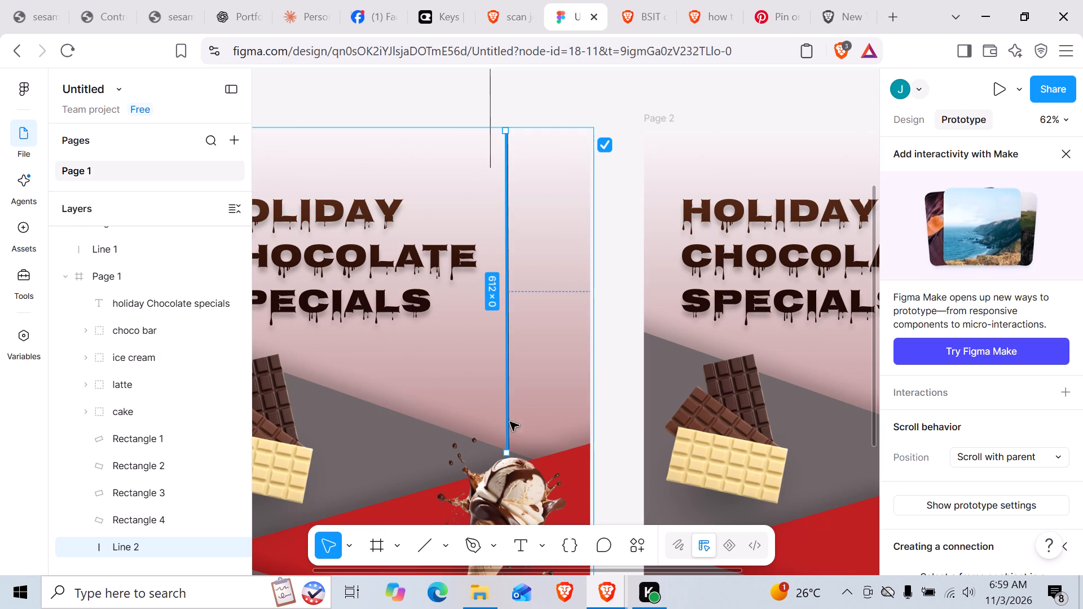
Slide Line 2 up on Page 1 until only a short end hangs from the poster's top edge, slightly shorter than Line 1's end.
{"action": "left_click_drag", "start_coordinate": [508, 438], "coordinate": [509, 410]}
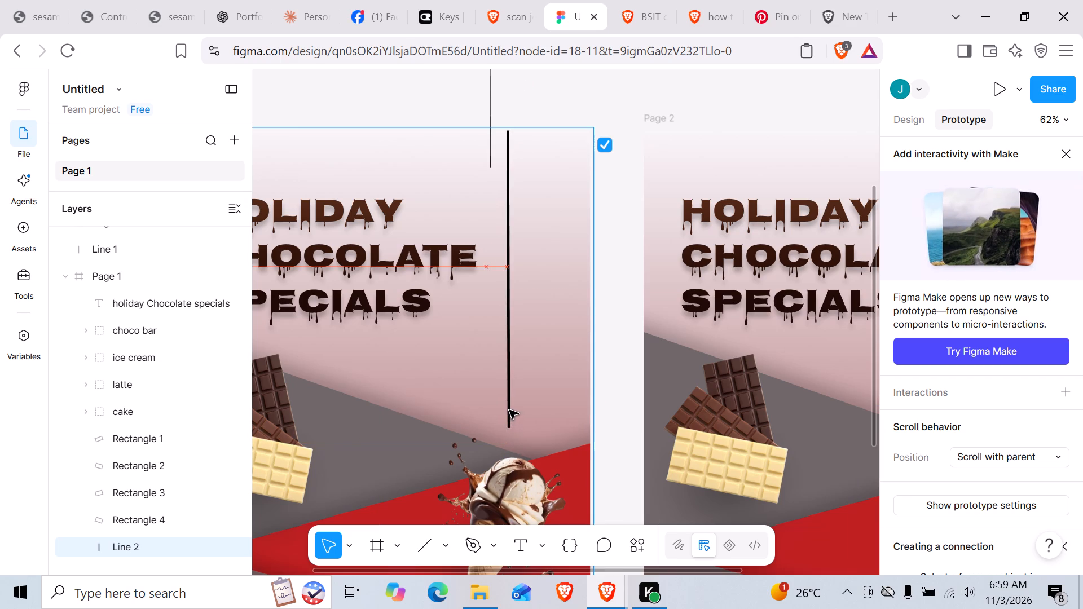
{"action": "left_click_drag", "start_coordinate": [509, 410], "coordinate": [514, 319]}
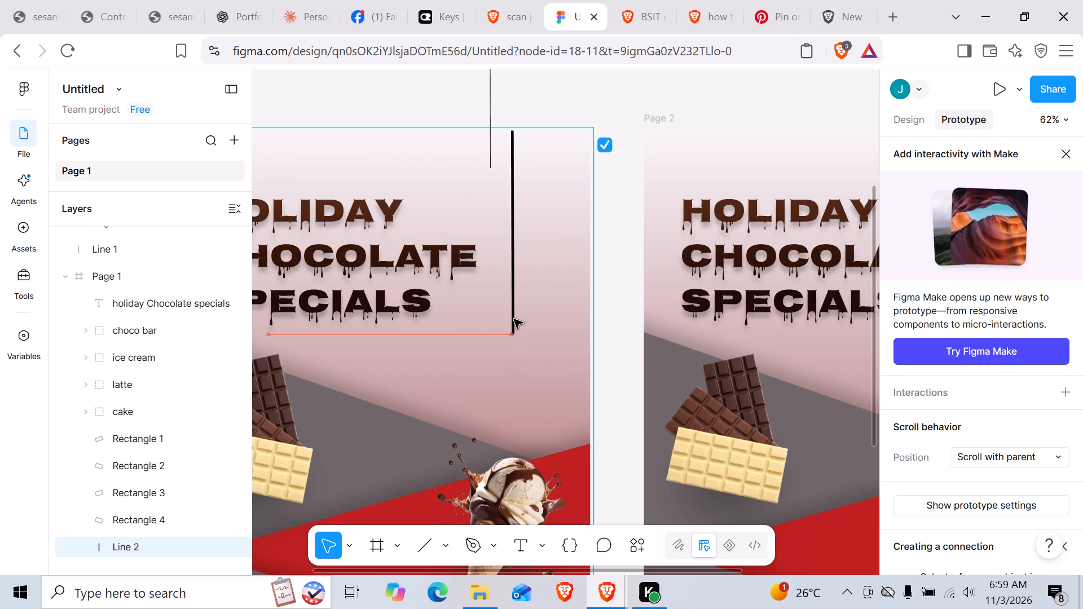
{"action": "left_click_drag", "start_coordinate": [514, 319], "coordinate": [510, 223]}
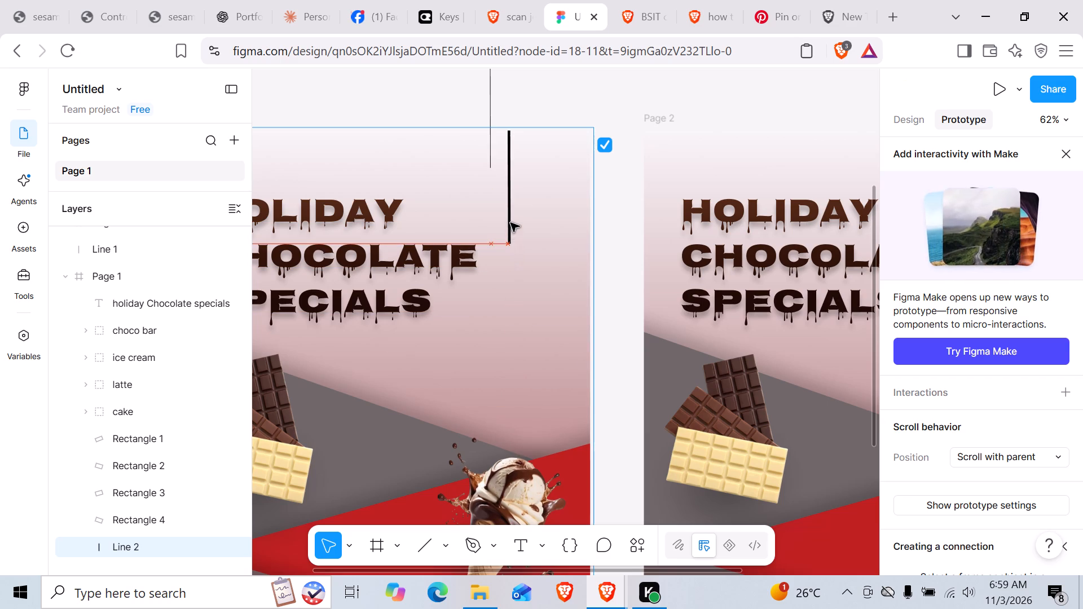
{"action": "left_click_drag", "start_coordinate": [510, 223], "coordinate": [509, 156]}
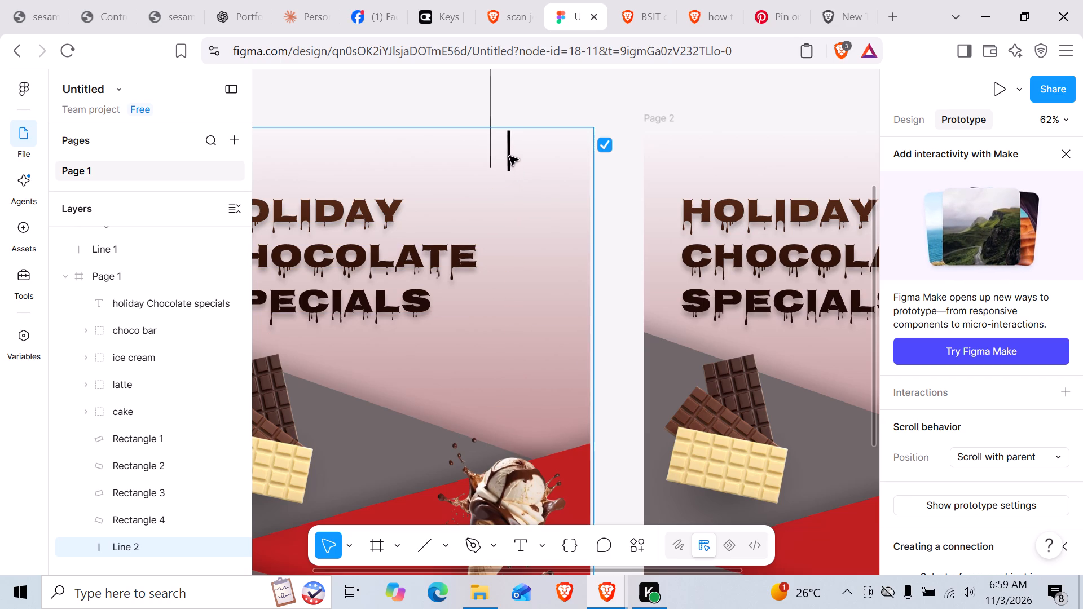
{"action": "left_click_drag", "start_coordinate": [509, 156], "coordinate": [509, 152]}
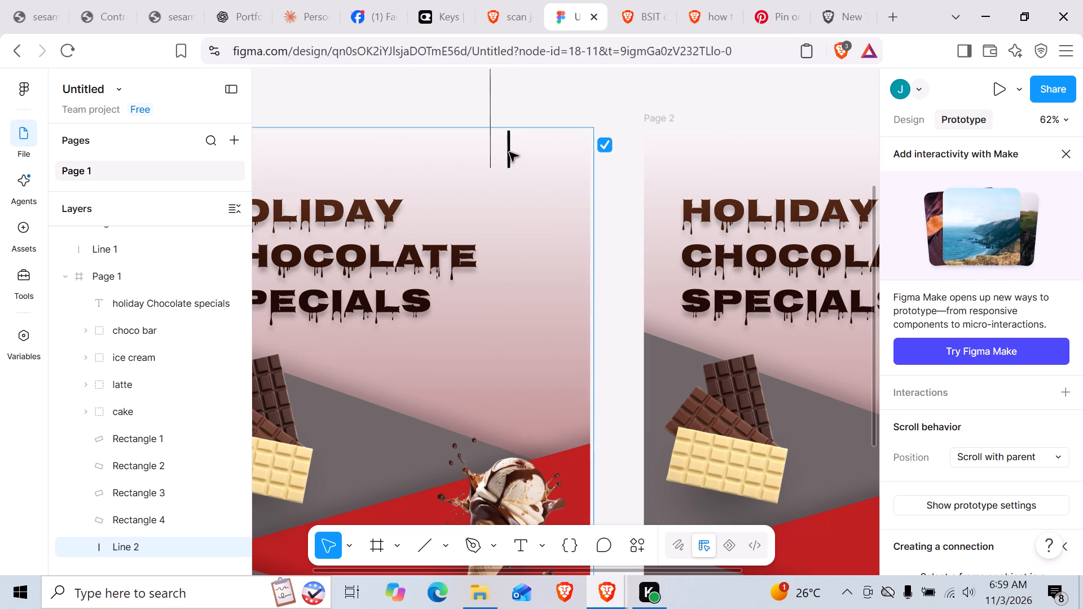
{"action": "left_click_drag", "start_coordinate": [509, 152], "coordinate": [509, 138]}
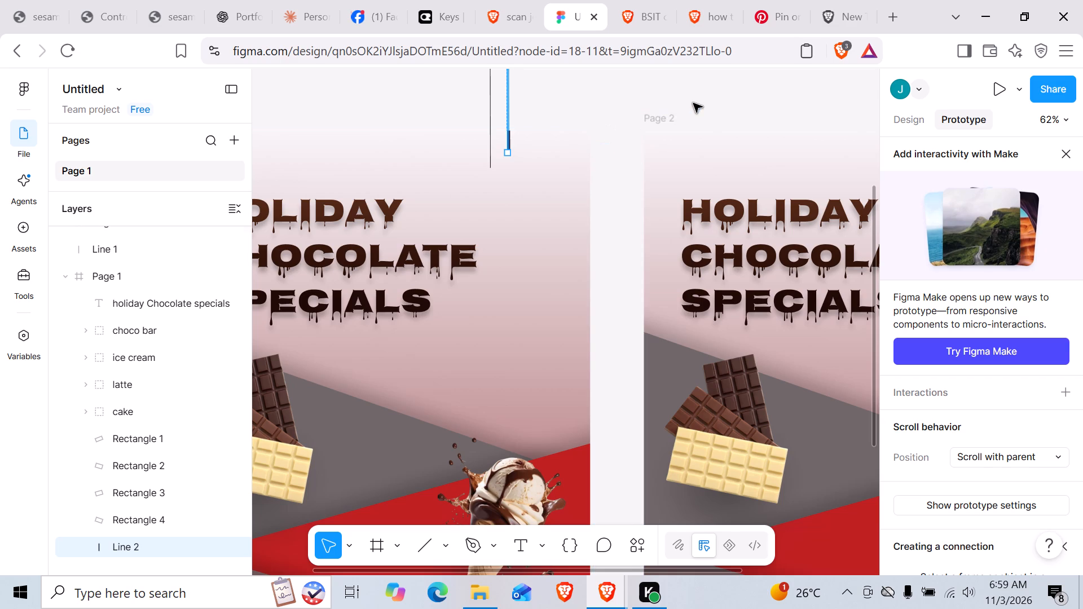
{"action": "left_click", "coordinate": [702, 96]}
Move the Line 1 layer back inside the Page 1 frame, directly below Line 2 in the layer order.
{"action": "scroll", "coordinate": [580, 173], "scroll_direction": "down", "scroll_amount": 4, "text": "ctrl"}
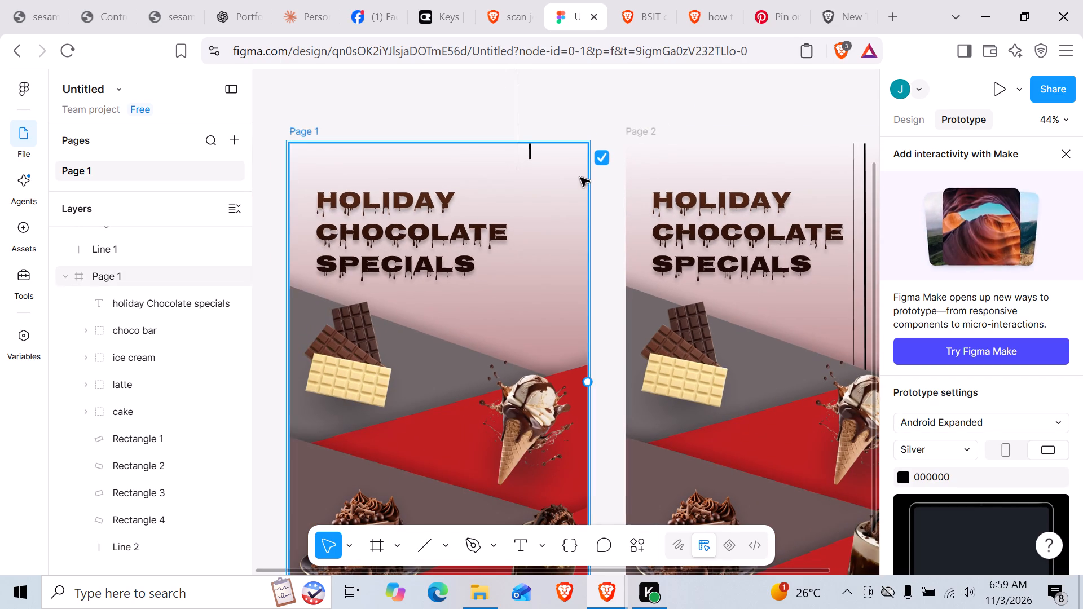
{"action": "scroll", "coordinate": [174, 297], "scroll_direction": "up", "scroll_amount": 3}
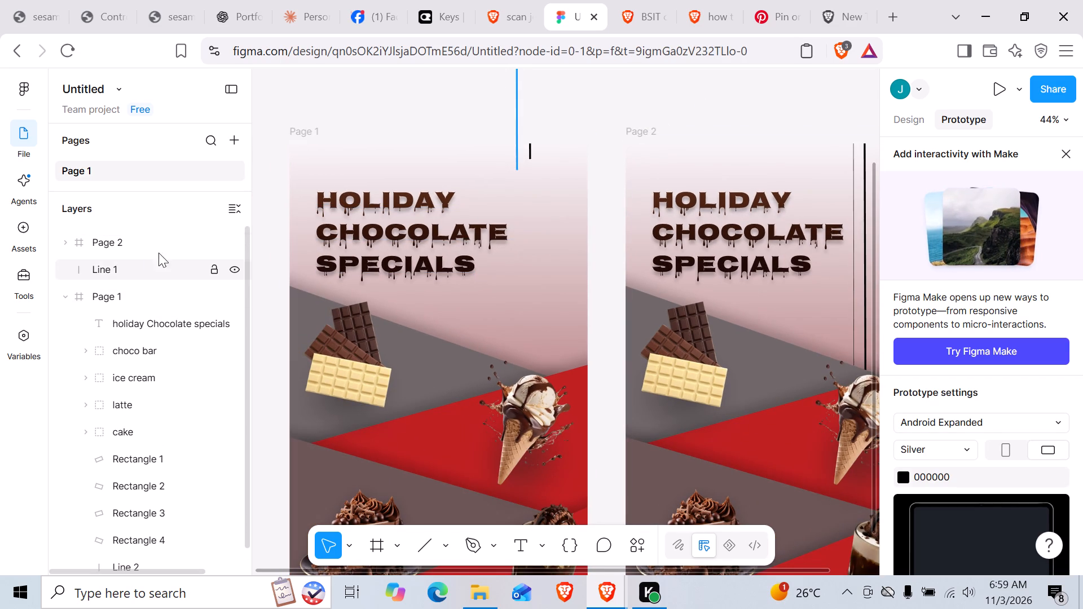
{"action": "left_click", "coordinate": [146, 269]}
{"action": "scroll", "coordinate": [146, 270], "scroll_direction": "down", "scroll_amount": 1}
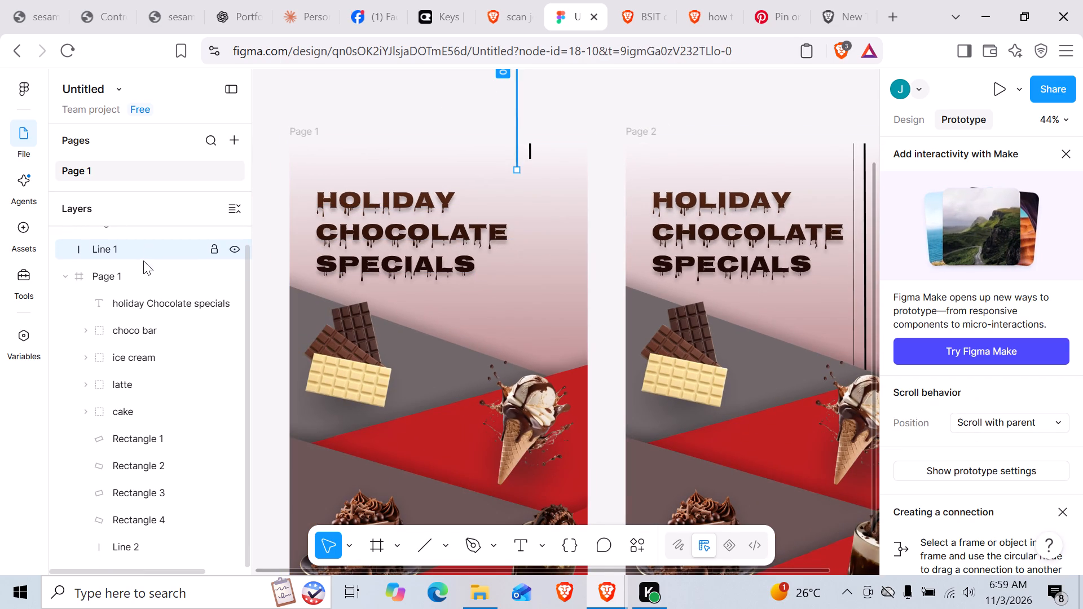
{"action": "left_click_drag", "start_coordinate": [140, 245], "coordinate": [156, 428]}
{"action": "scroll", "coordinate": [146, 420], "scroll_direction": "down", "scroll_amount": 1}
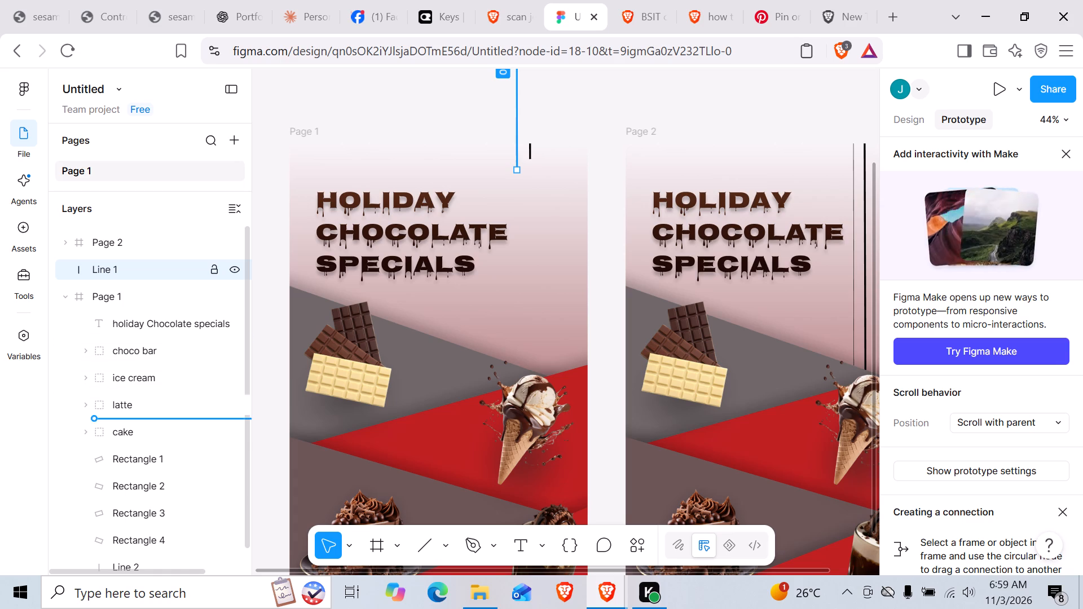
{"action": "scroll", "coordinate": [156, 428], "scroll_direction": "down", "scroll_amount": 3}
{"action": "left_click_drag", "start_coordinate": [156, 428], "coordinate": [136, 552]}
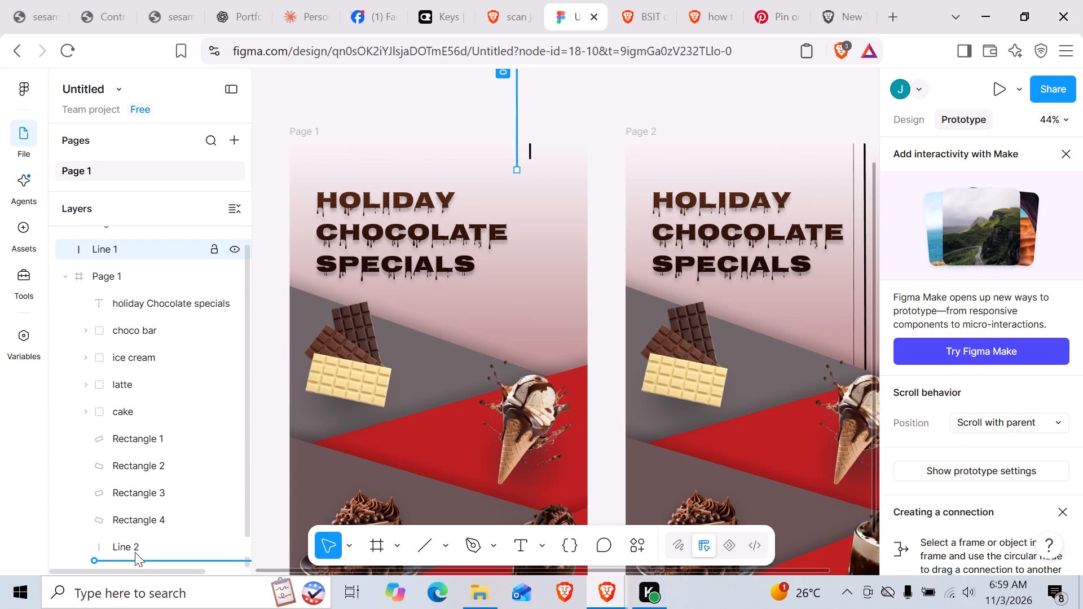
{"action": "scroll", "coordinate": [146, 463], "scroll_direction": "up", "scroll_amount": 7}
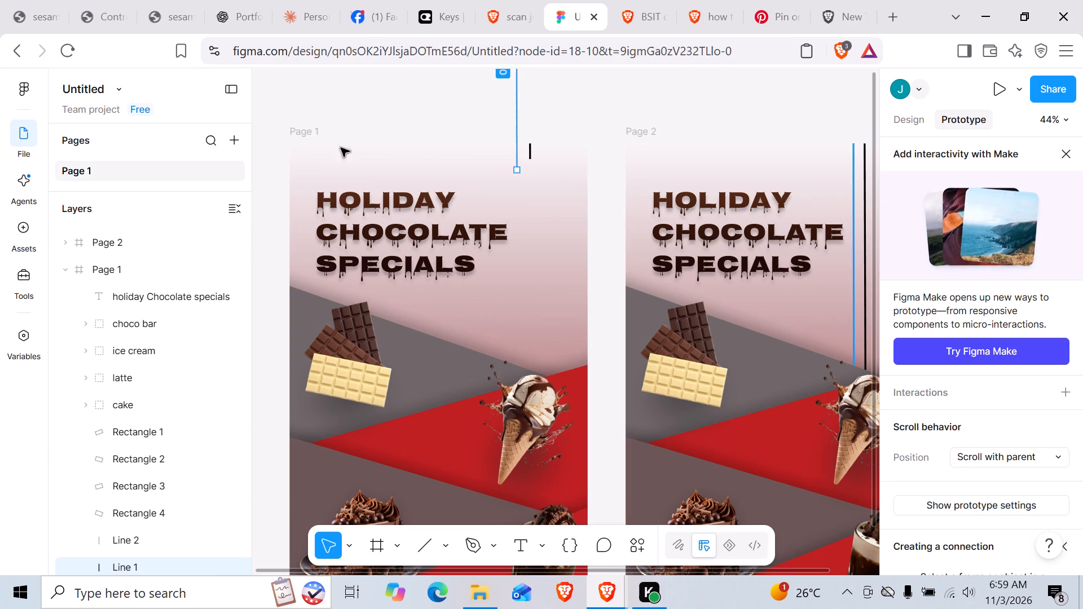
{"action": "left_click", "coordinate": [375, 90]}
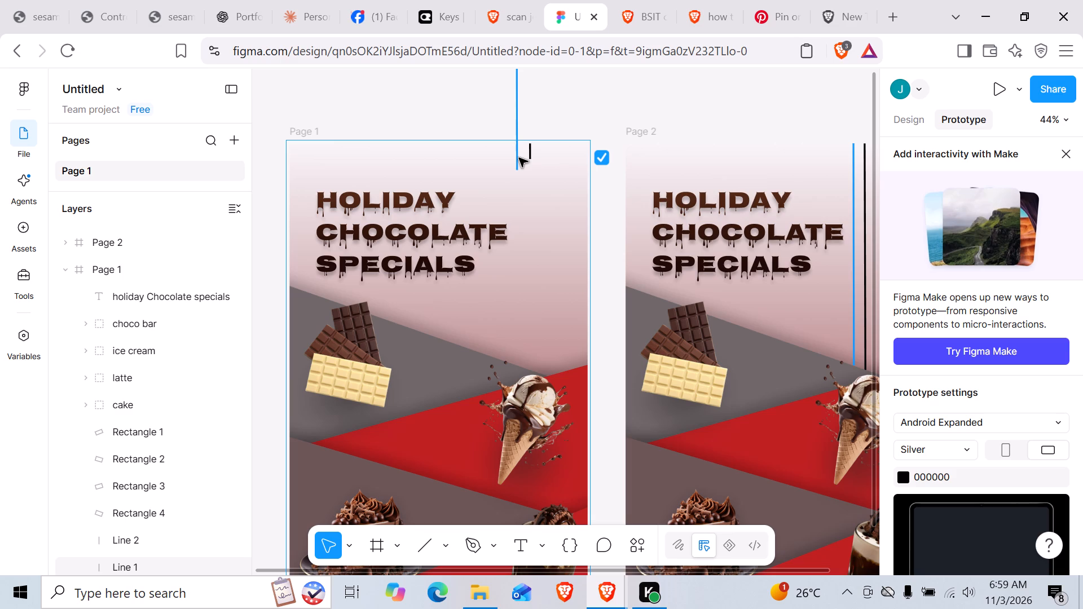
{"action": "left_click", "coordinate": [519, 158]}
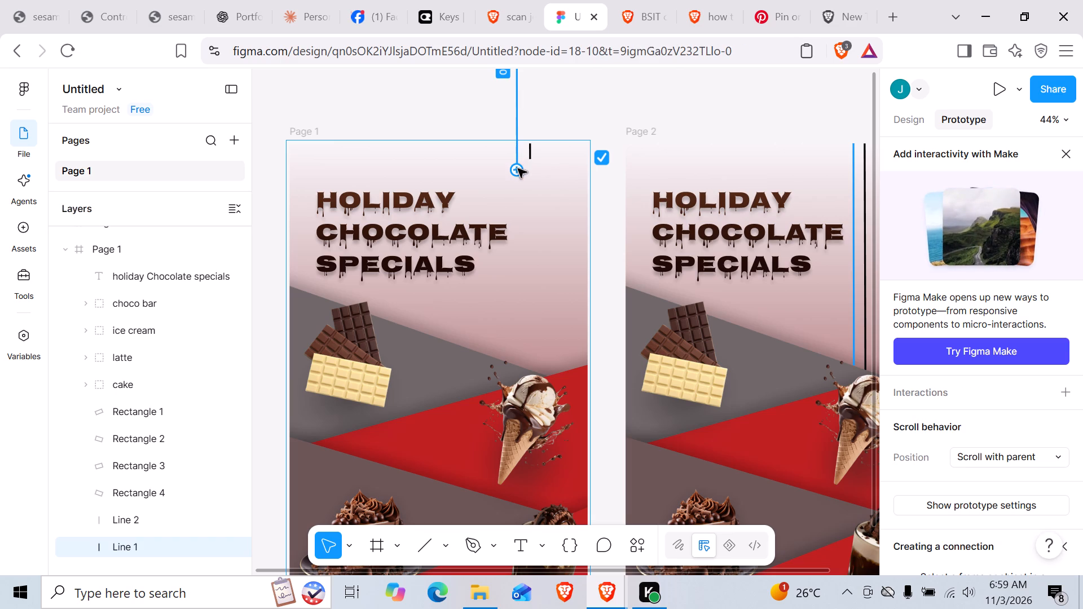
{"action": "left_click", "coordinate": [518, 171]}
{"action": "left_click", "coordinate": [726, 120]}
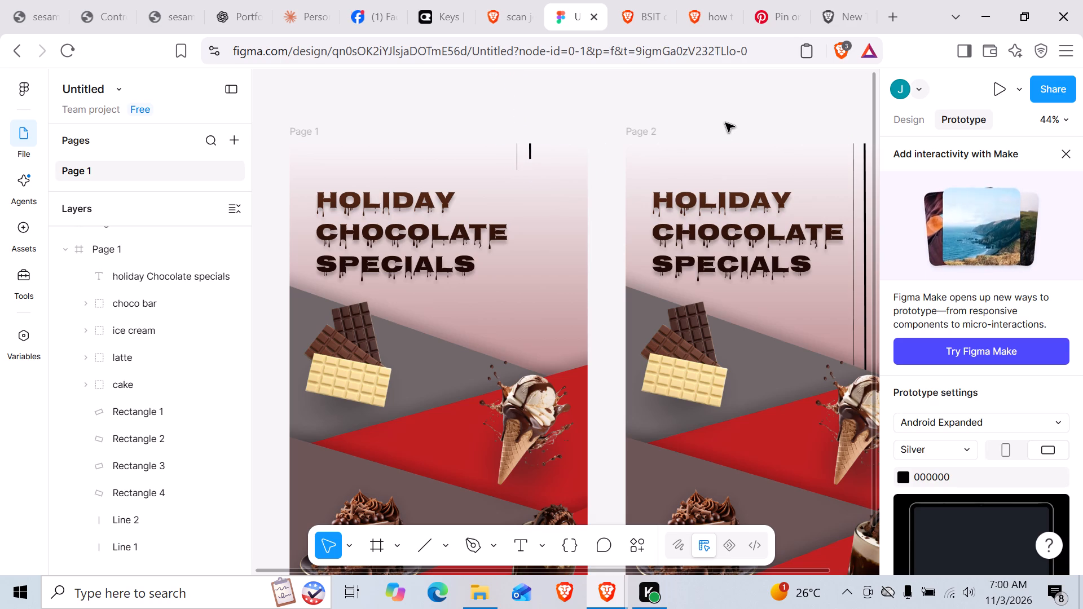